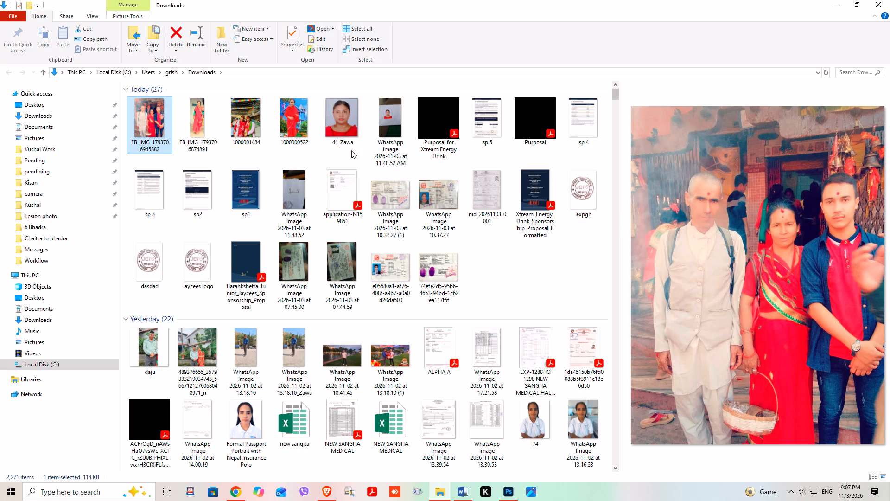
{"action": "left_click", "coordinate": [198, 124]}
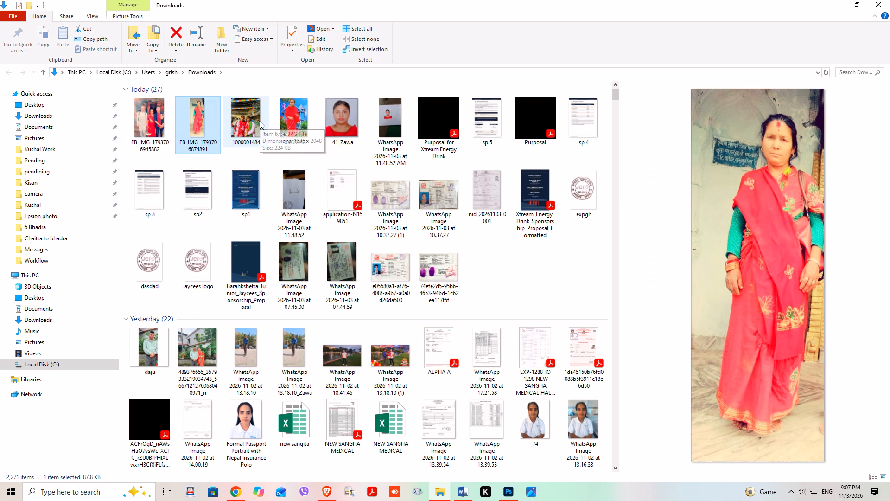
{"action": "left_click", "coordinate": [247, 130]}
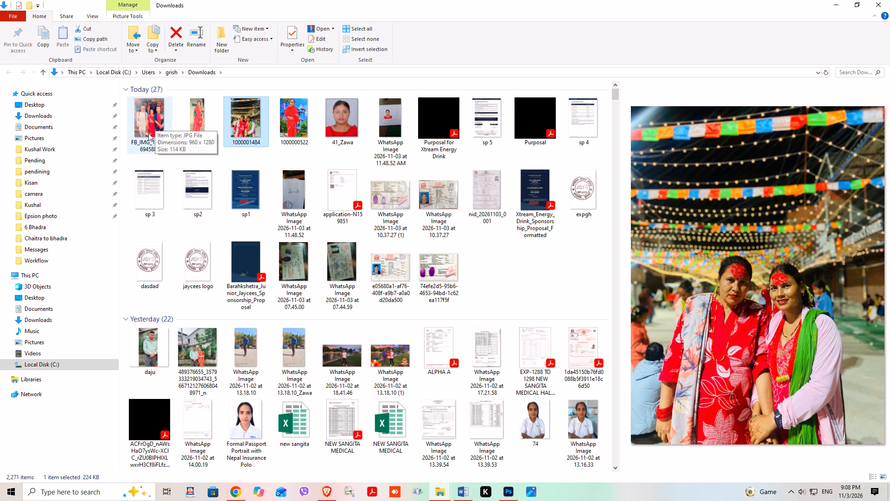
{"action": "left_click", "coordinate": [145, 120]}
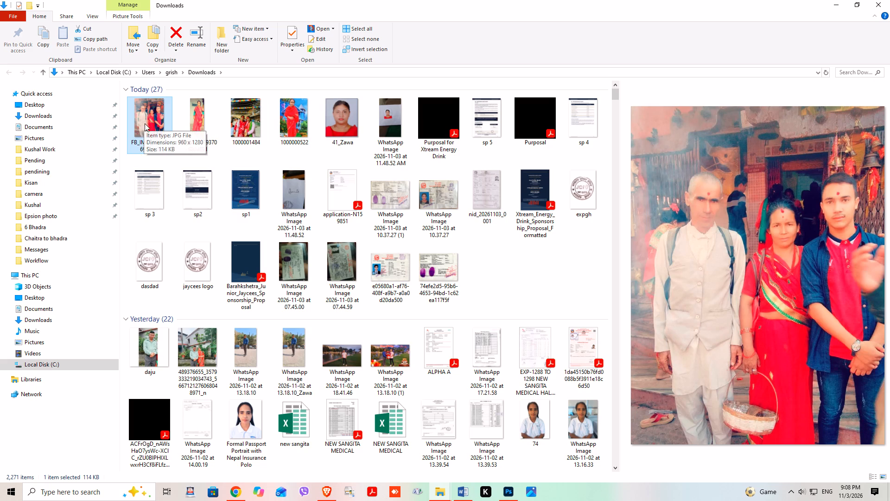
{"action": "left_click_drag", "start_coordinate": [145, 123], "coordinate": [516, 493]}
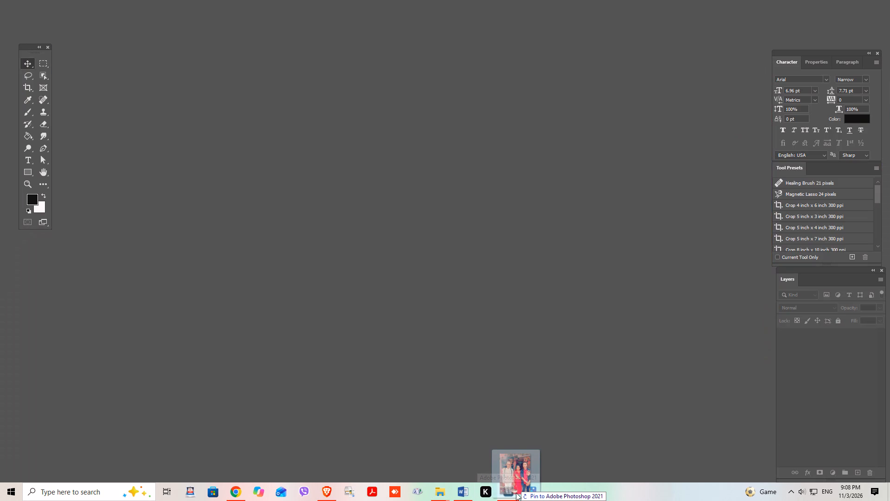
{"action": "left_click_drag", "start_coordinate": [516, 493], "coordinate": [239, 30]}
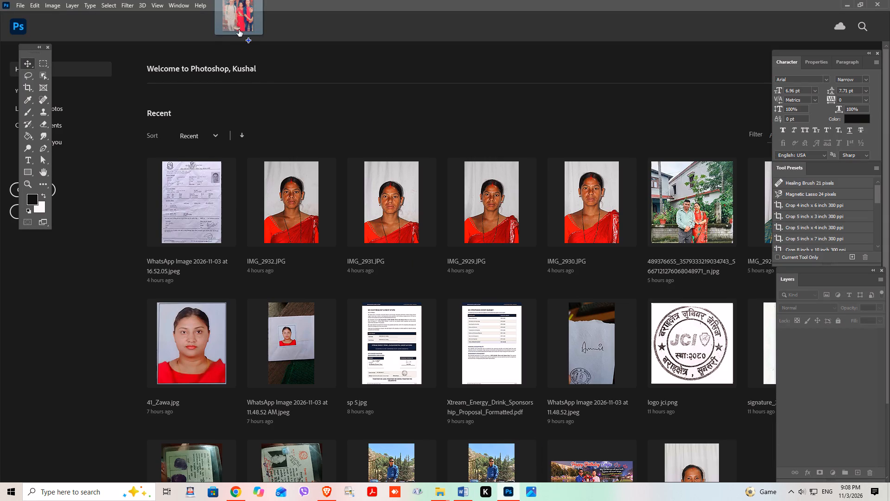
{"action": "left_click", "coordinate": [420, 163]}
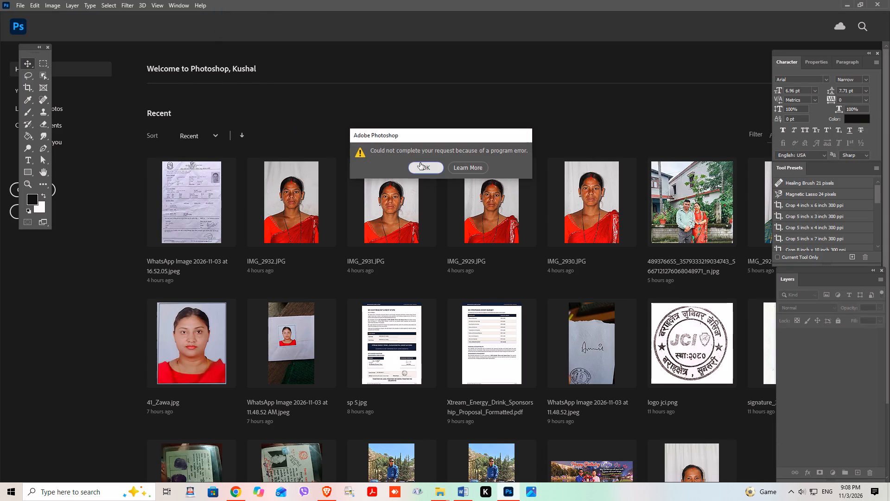
{"action": "left_click", "coordinate": [437, 492]}
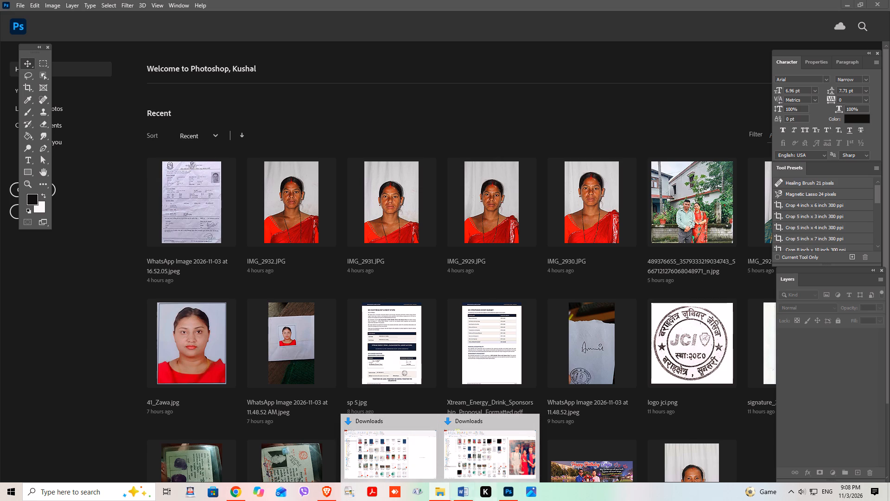
{"action": "left_click", "coordinate": [381, 450]}
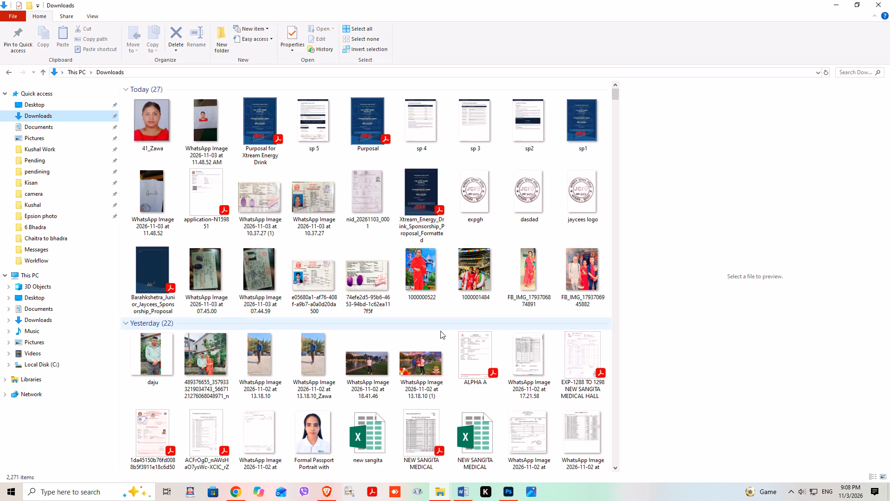
{"action": "right_click", "coordinate": [584, 269]}
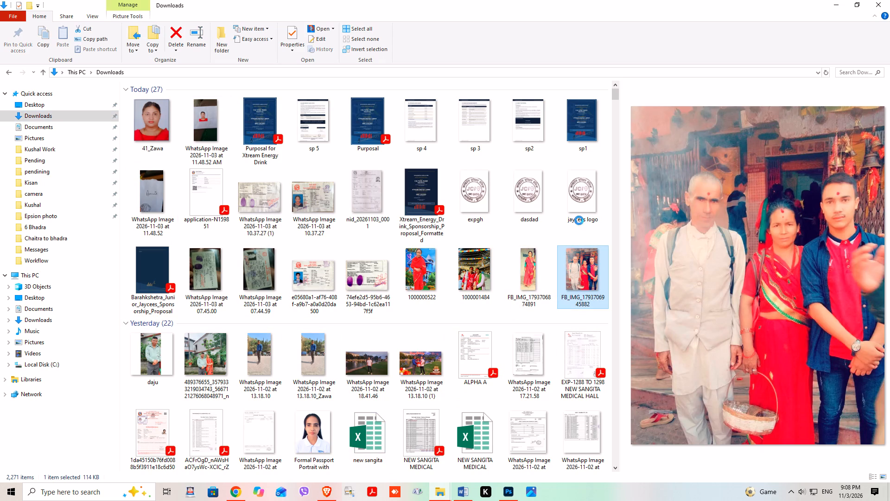
{"action": "left_click", "coordinate": [603, 160]}
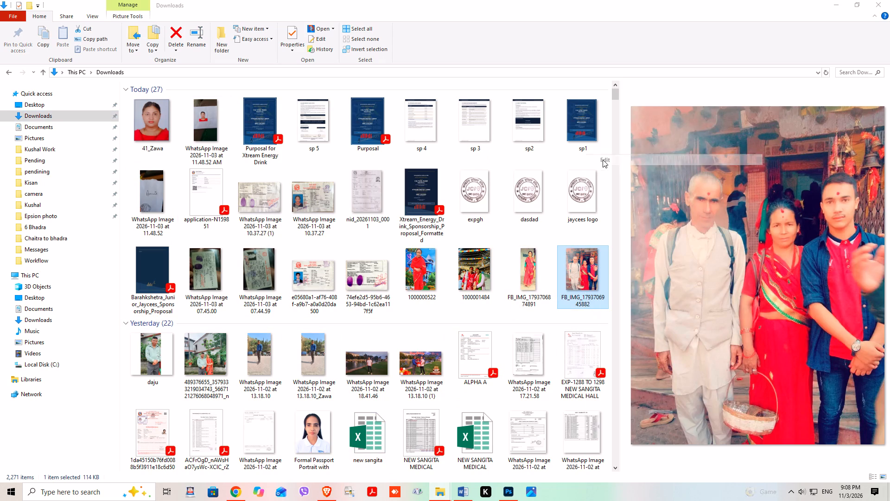
{"action": "left_click", "coordinate": [478, 259]}
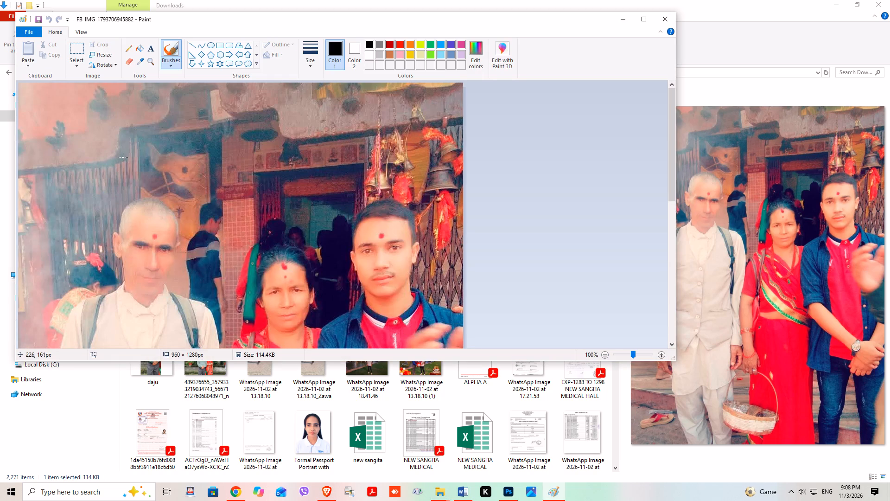
{"action": "key", "text": "ctrl+s"}
{"action": "left_click", "coordinate": [663, 18]}
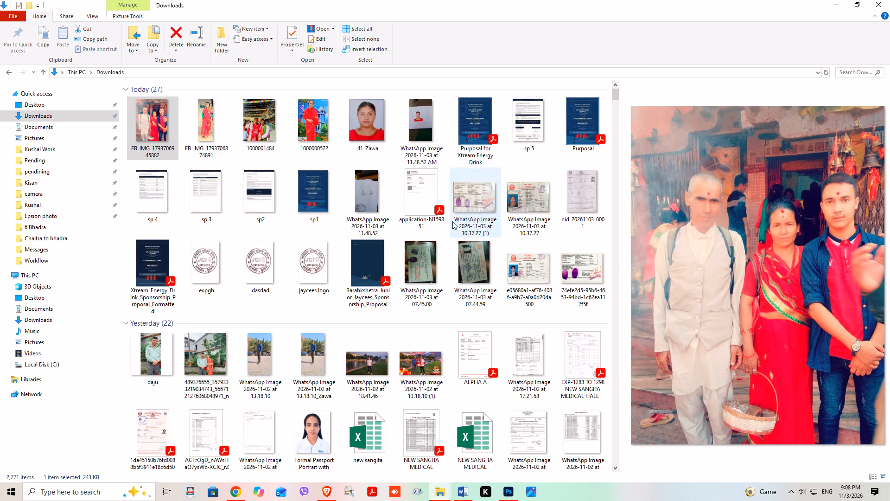
{"action": "left_click_drag", "start_coordinate": [150, 125], "coordinate": [650, 500]}
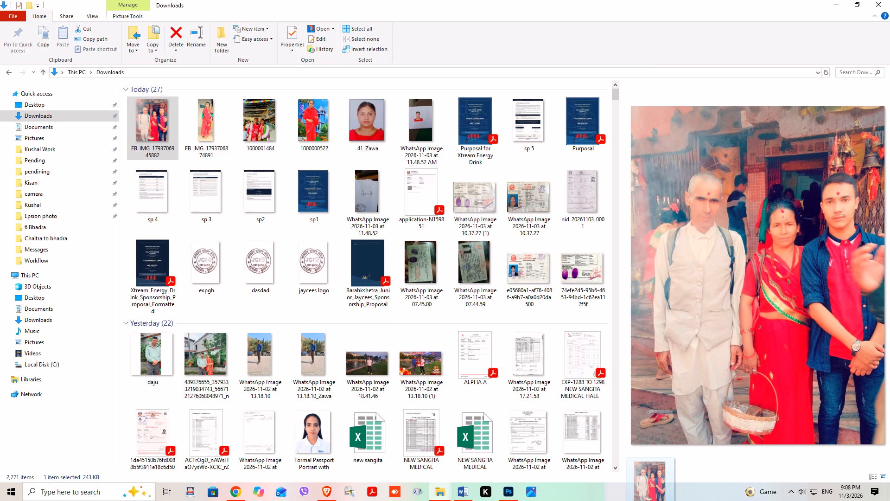
{"action": "left_click_drag", "start_coordinate": [650, 500], "coordinate": [513, 484]}
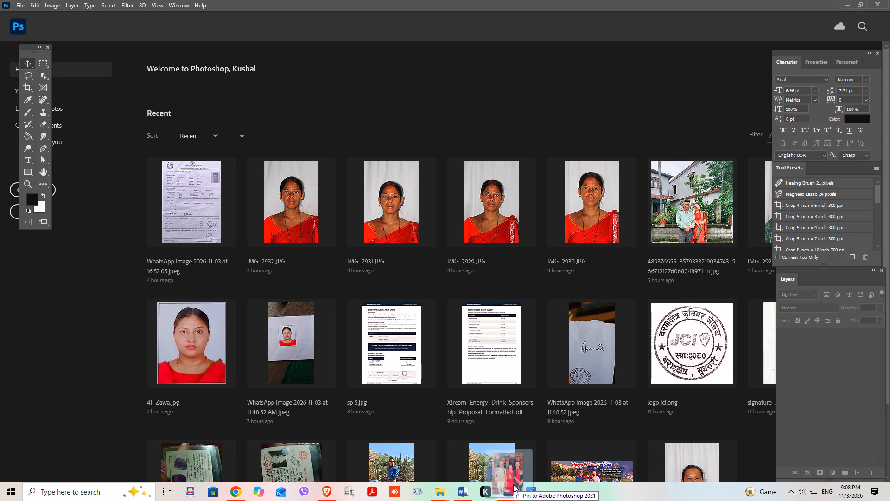
{"action": "left_click_drag", "start_coordinate": [513, 484], "coordinate": [314, 58]}
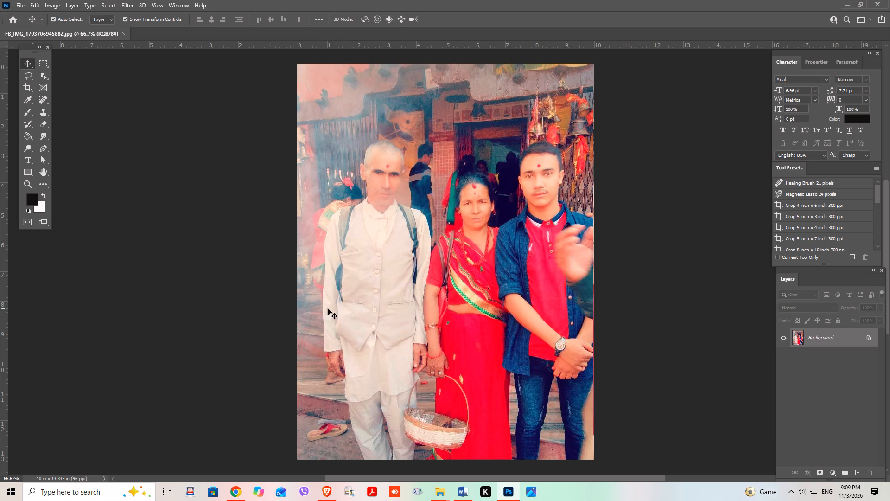
Crop the photo with the Perspective Crop Tool to the older man in white, about 4.43 by 11.64 in.
{"action": "right_click", "coordinate": [24, 87]}
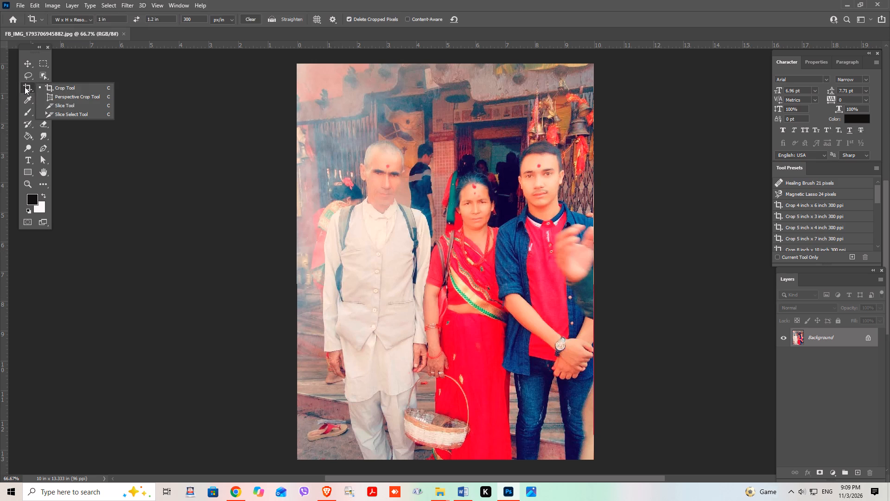
{"action": "left_click", "coordinate": [60, 95]}
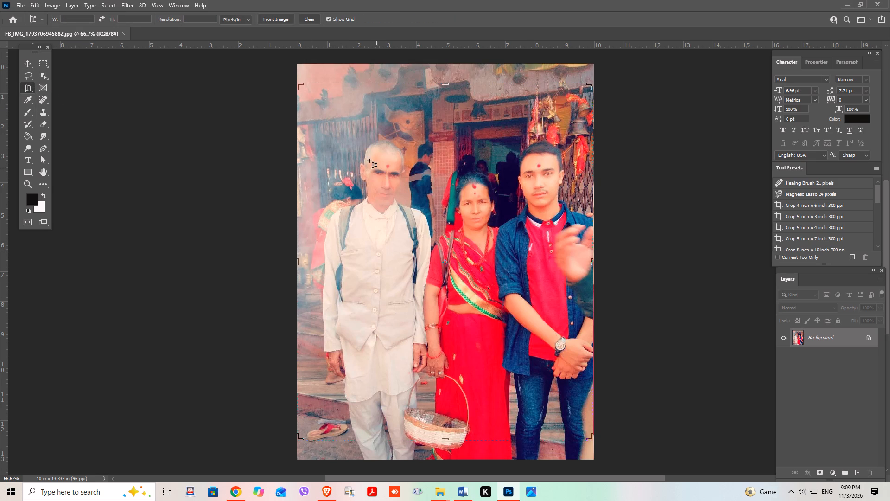
{"action": "left_click_drag", "start_coordinate": [304, 114], "coordinate": [425, 412]}
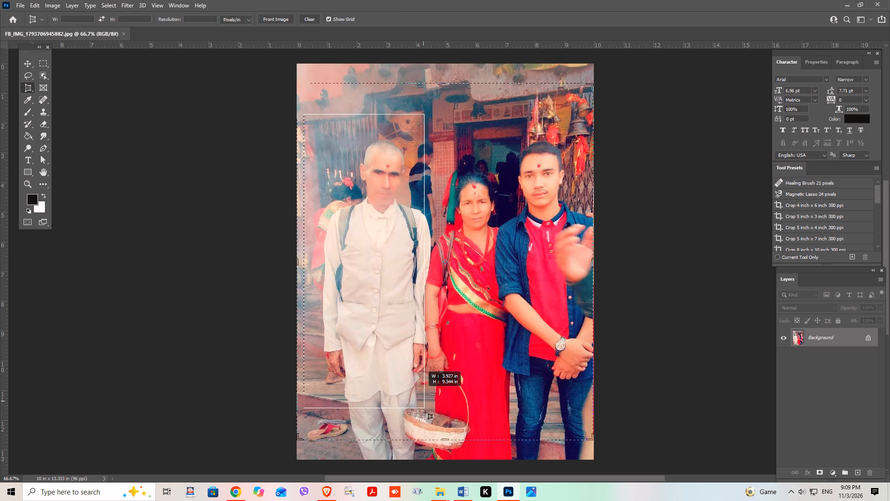
{"action": "left_click_drag", "start_coordinate": [425, 412], "coordinate": [434, 461]}
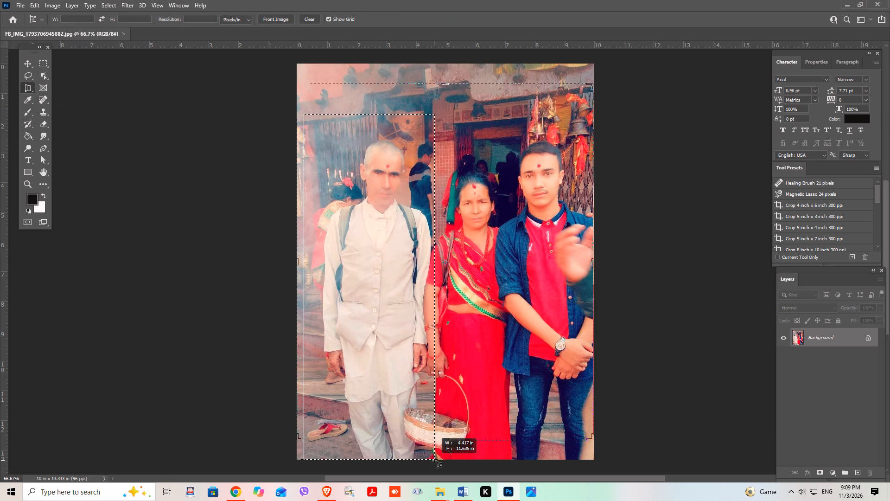
{"action": "left_click_drag", "start_coordinate": [434, 461], "coordinate": [435, 462]}
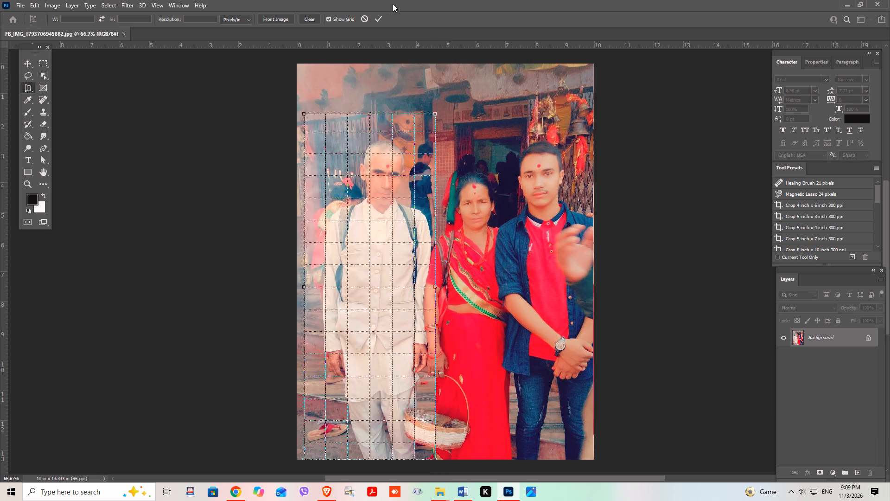
{"action": "left_click", "coordinate": [381, 20]}
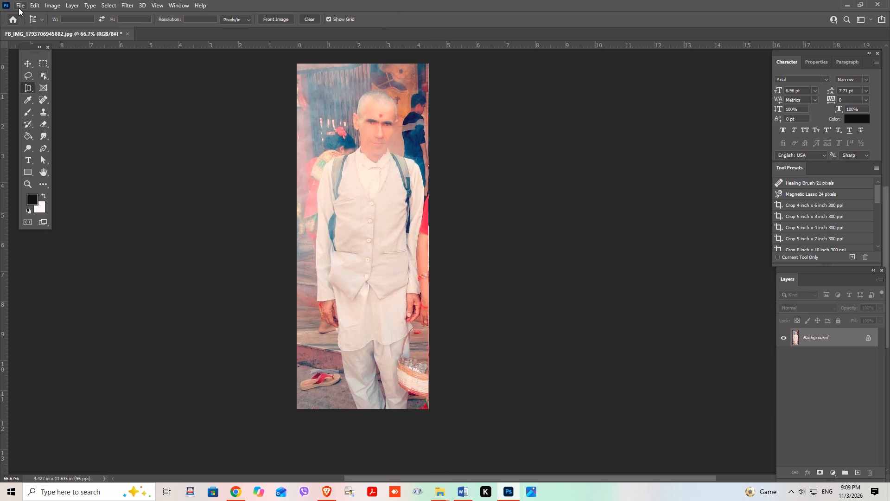
Save the cropped photo over the original JPG file.
{"action": "key", "text": "ctrl+s"}
{"action": "left_click", "coordinate": [289, 238]}
{"action": "left_click", "coordinate": [444, 492]}
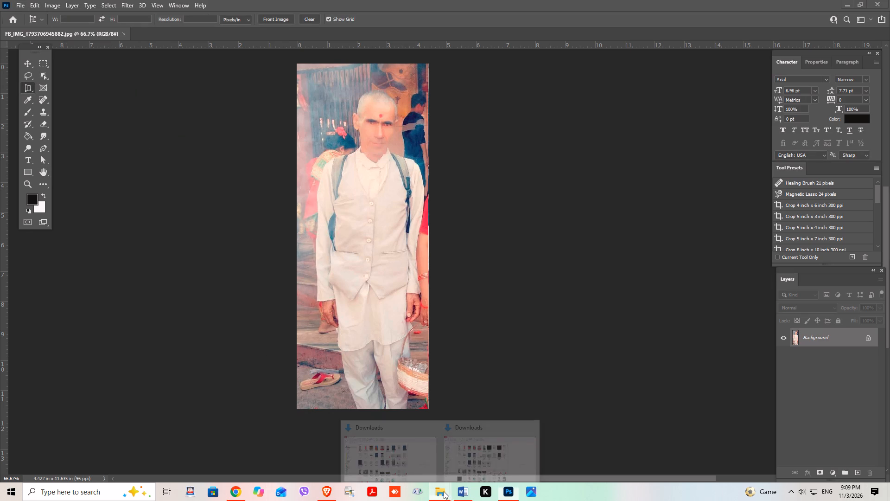
{"action": "left_click", "coordinate": [469, 447]}
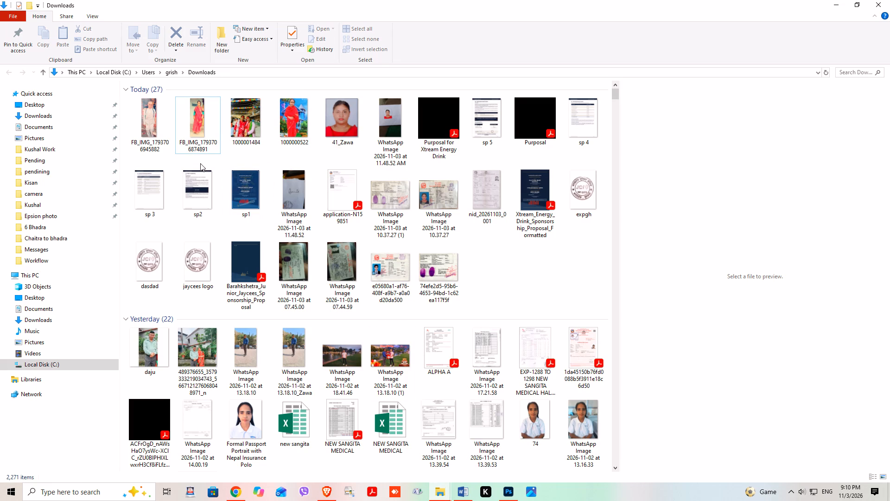
{"action": "left_click", "coordinate": [151, 118]}
{"action": "left_click", "coordinate": [207, 117]}
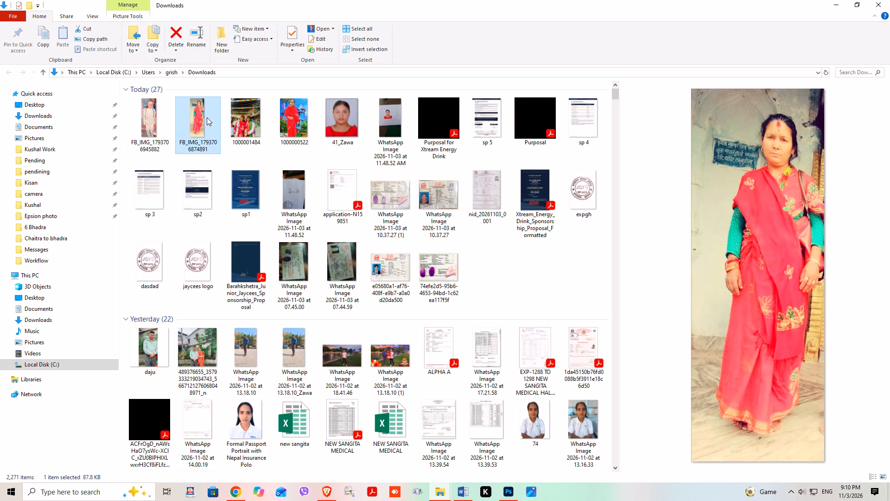
{"action": "left_click", "coordinate": [251, 121]}
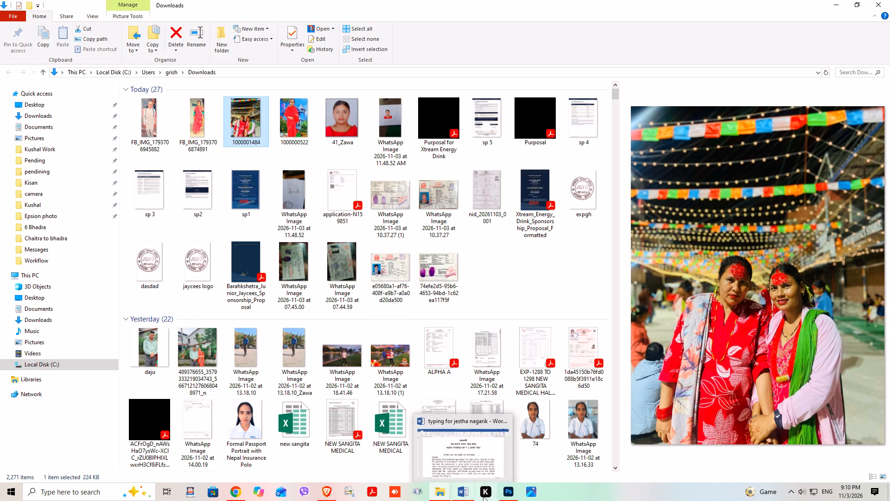
{"action": "left_click", "coordinate": [504, 494]}
{"action": "left_click", "coordinate": [504, 494]}
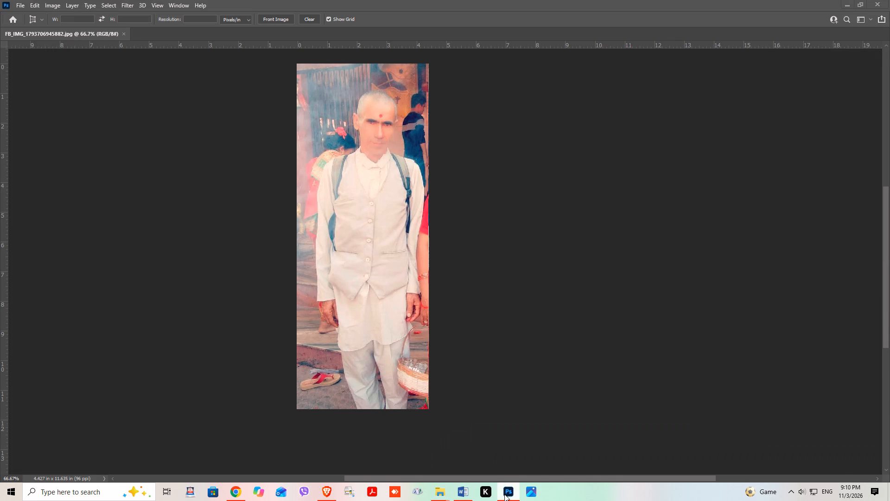
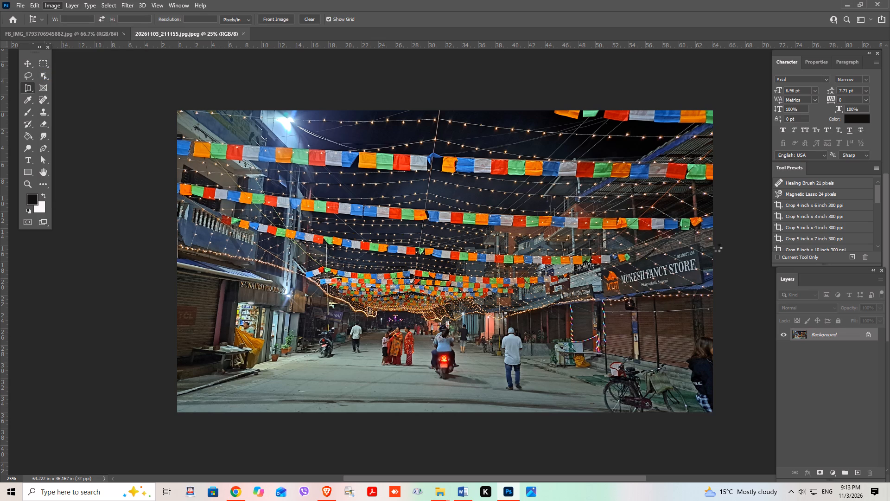
Select the resolution value in the street photo's Image Size settings for editing.
{"action": "left_click_drag", "start_coordinate": [598, 191], "coordinate": [574, 192]}
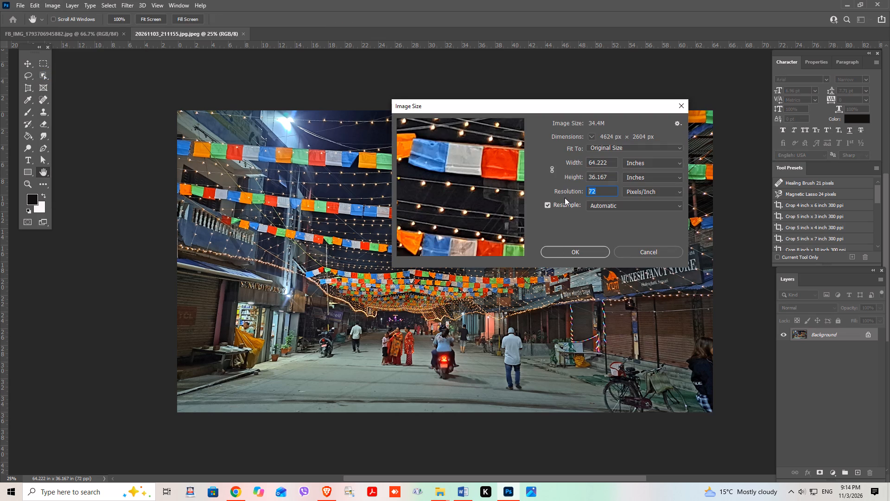
Resample the night street photo to a resolution of 200 pixels/inch, keeping its width and height in inches.
{"action": "type", "text": "200"}
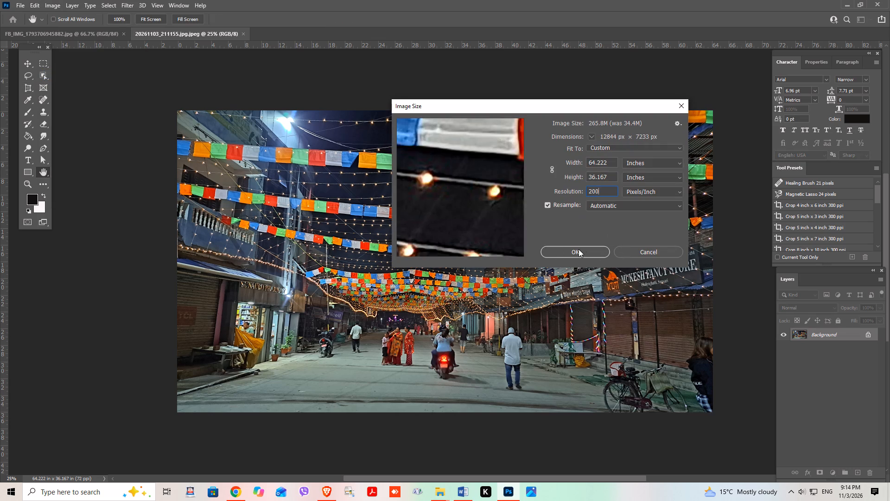
{"action": "left_click", "coordinate": [577, 248]}
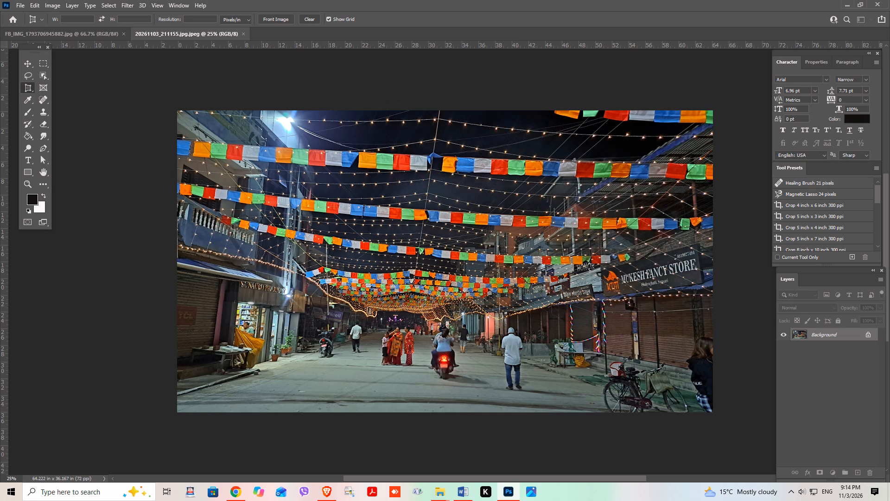
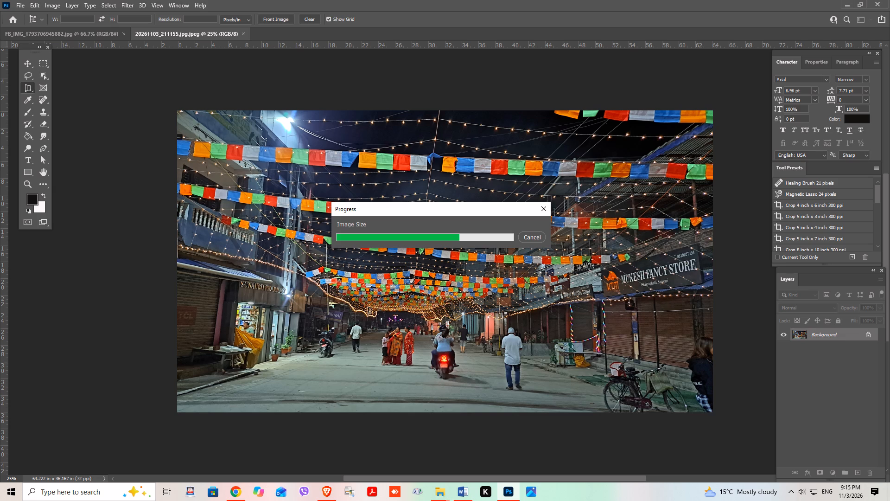
Switch to the Word document "typing for jestha nagarik", save it and close it.
{"action": "left_click", "coordinate": [467, 491]}
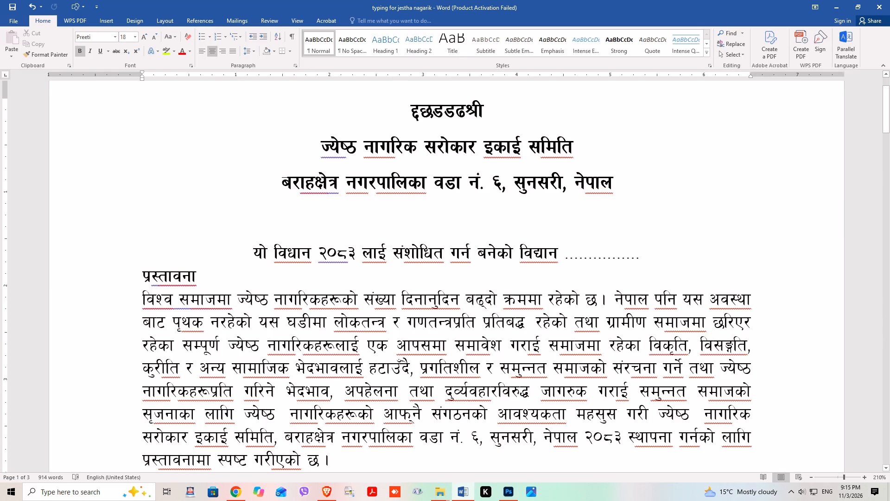
{"action": "left_click", "coordinate": [259, 296]}
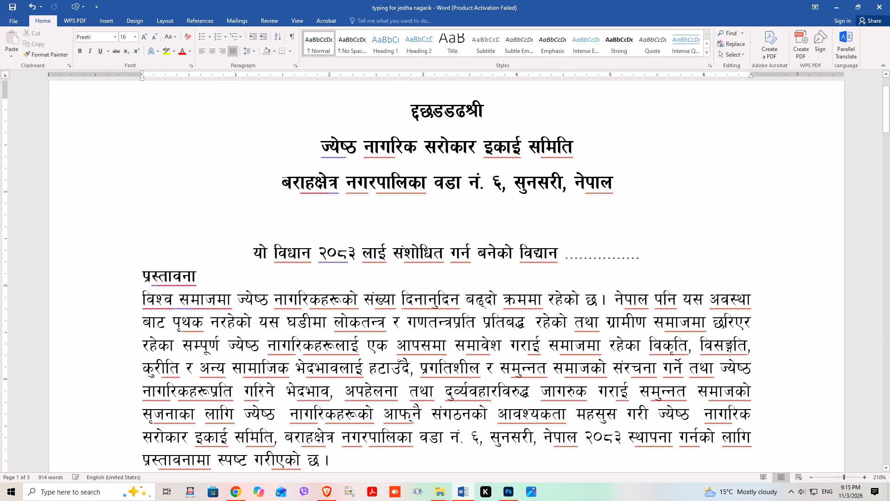
{"action": "key", "text": "ctrl+s"}
{"action": "left_click", "coordinate": [881, 8]}
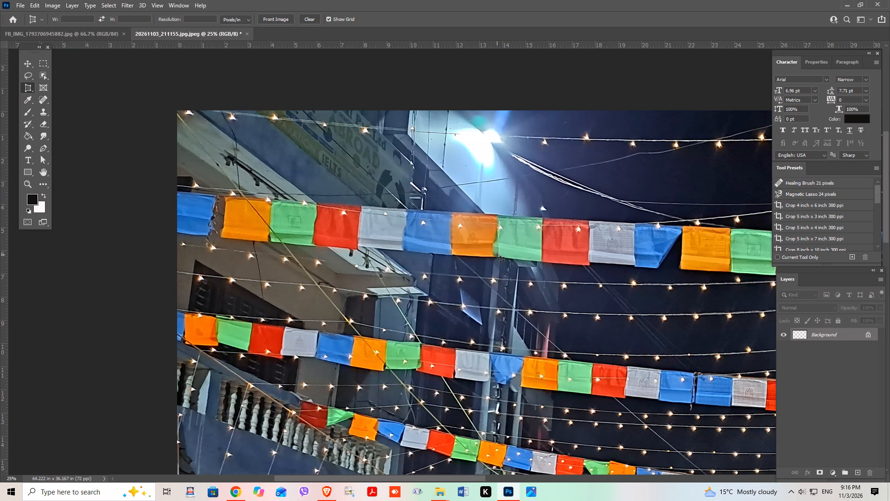
Remove the standing man in the white shirt from the night street photo using the Spot Healing Brush at size 600.
{"action": "scroll", "coordinate": [491, 256], "scroll_direction": "down", "scroll_amount": 5, "text": "alt"}
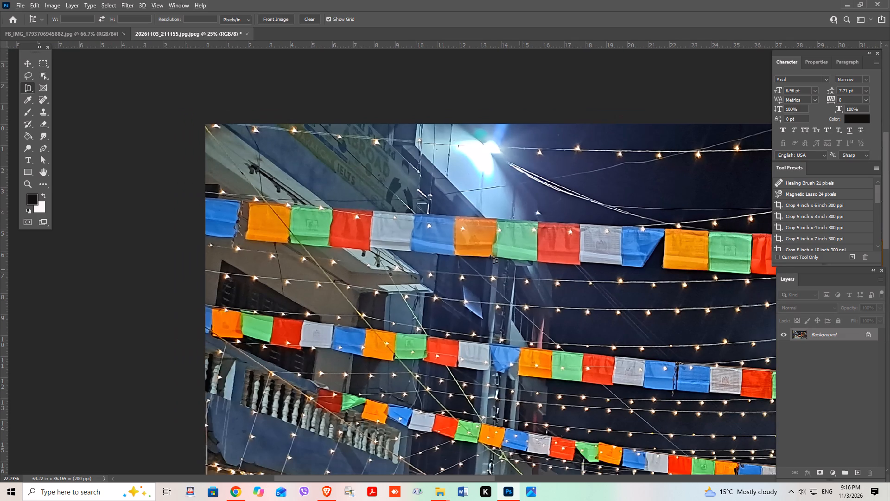
{"action": "scroll", "coordinate": [490, 257], "scroll_direction": "down", "scroll_amount": 7, "text": "alt"}
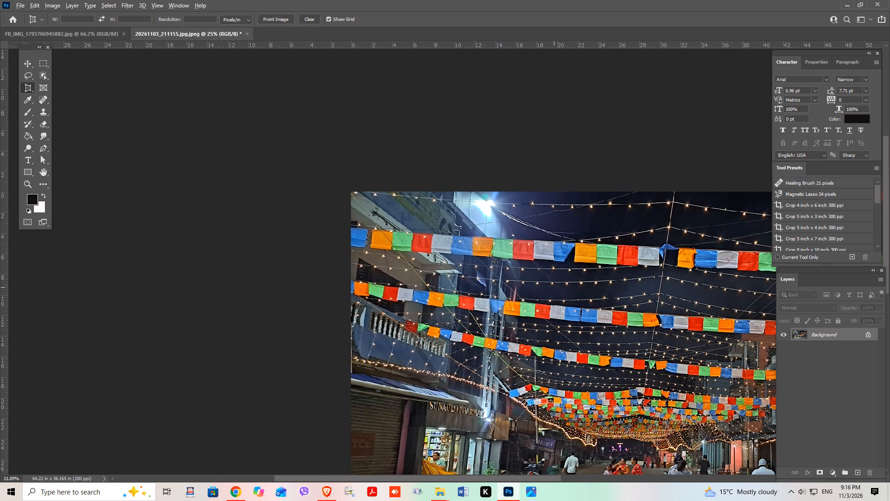
{"action": "scroll", "coordinate": [489, 257], "scroll_direction": "down", "scroll_amount": 3, "text": "alt"}
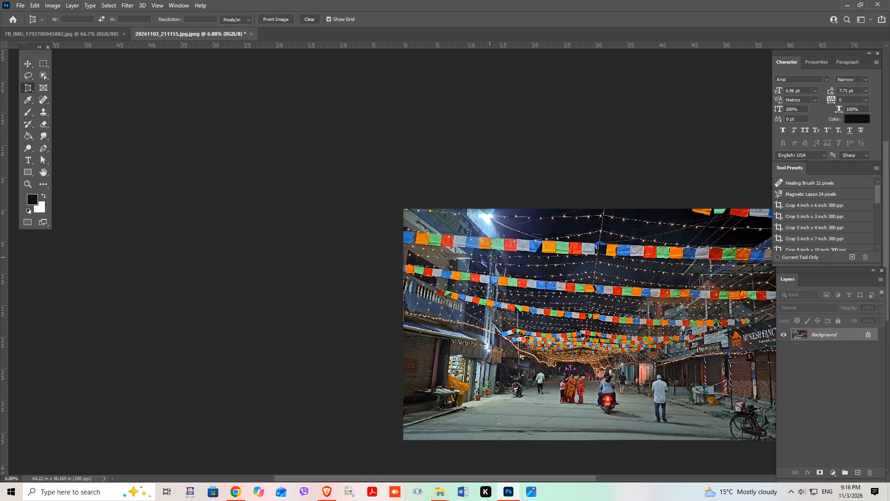
{"action": "scroll", "coordinate": [489, 257], "scroll_direction": "down", "scroll_amount": 18, "text": "ctrl"}
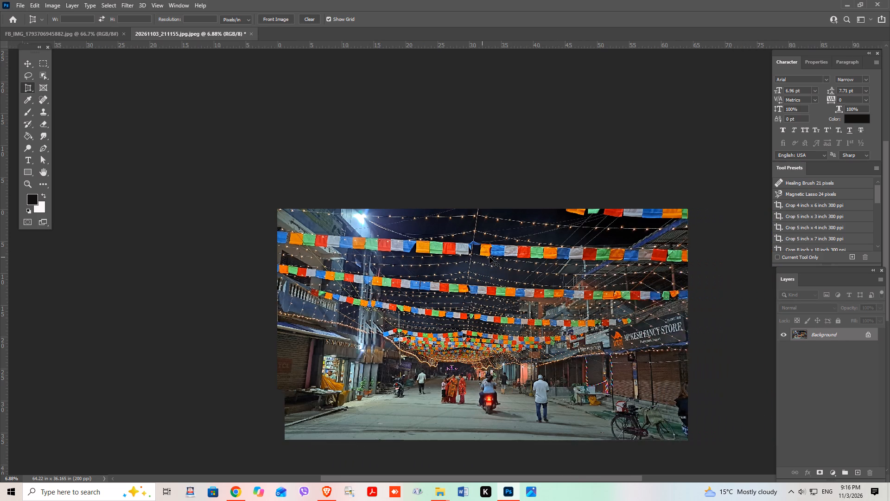
{"action": "scroll", "coordinate": [489, 257], "scroll_direction": "down", "scroll_amount": 15, "text": "ctrl"}
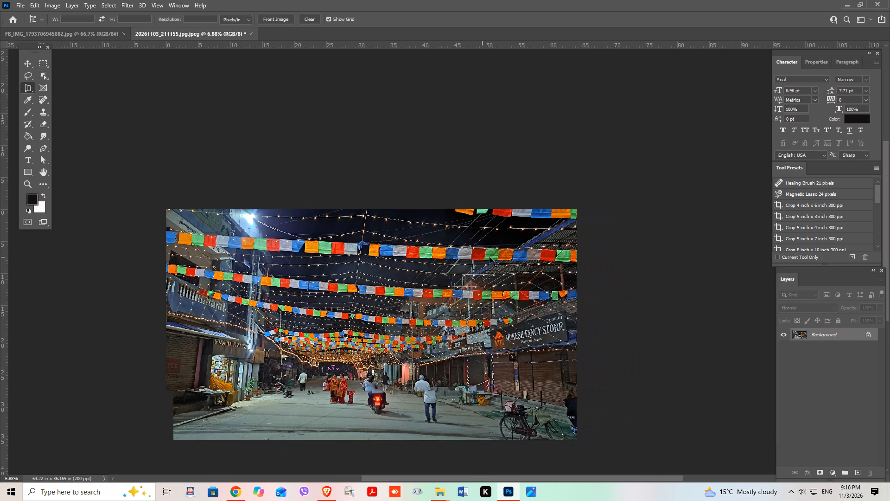
{"action": "scroll", "coordinate": [489, 257], "scroll_direction": "down", "scroll_amount": 3, "text": "ctrl"}
{"action": "scroll", "coordinate": [489, 257], "scroll_direction": "down", "scroll_amount": 12}
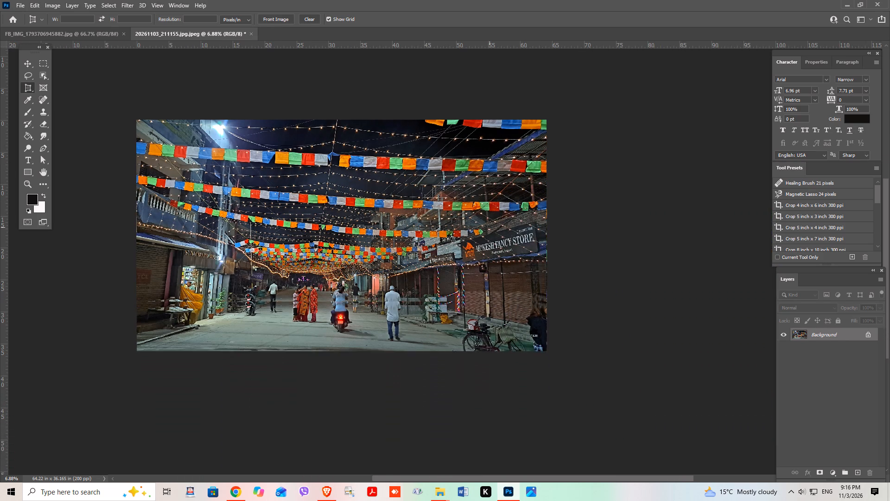
{"action": "scroll", "coordinate": [408, 251], "scroll_direction": "down", "scroll_amount": 4}
{"action": "scroll", "coordinate": [254, 180], "scroll_direction": "up", "scroll_amount": 3}
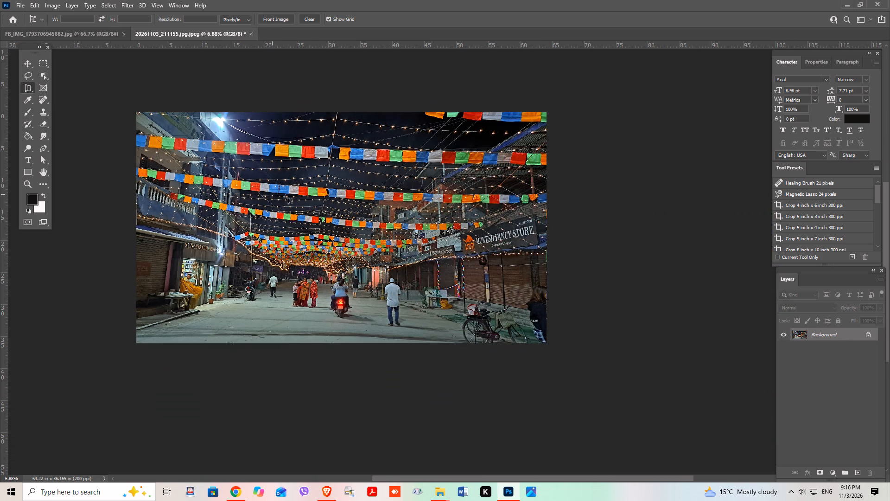
{"action": "scroll", "coordinate": [285, 197], "scroll_direction": "up", "scroll_amount": 5, "text": "alt"}
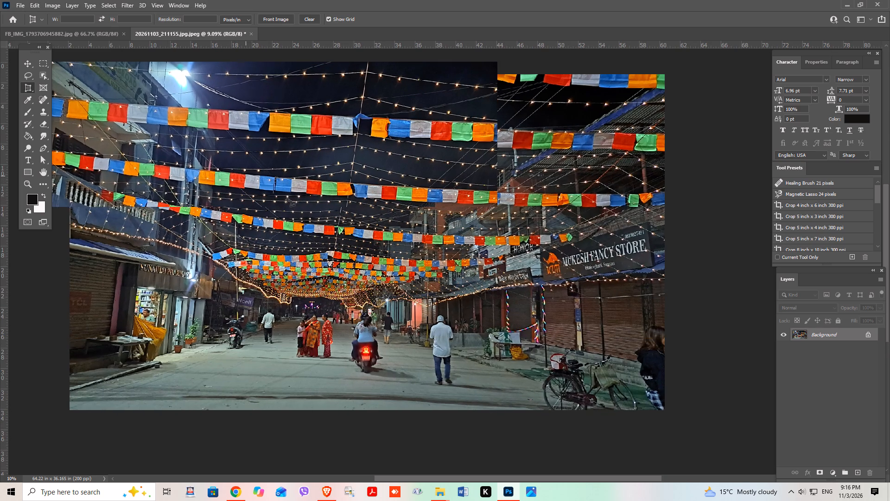
{"action": "left_click", "coordinate": [42, 97]}
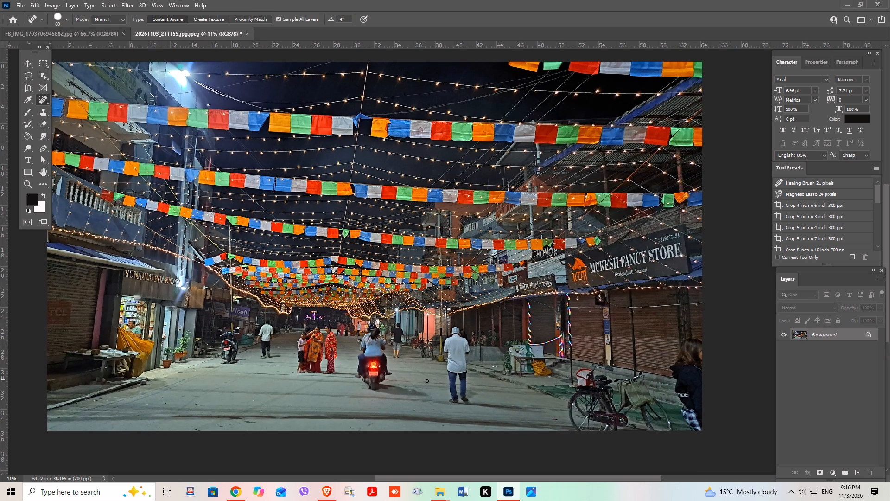
{"action": "key", "text": "bracketright"}
{"action": "key", "text": "bracketright"}
{"action": "key", "text": "bracketright"}
{"action": "key", "text": "bracketright"}
{"action": "key", "text": "bracketright"}
{"action": "key", "text": "bracketright"}
{"action": "key", "text": "bracketright"}
{"action": "key", "text": "bracketright"}
{"action": "key", "text": "bracketright"}
{"action": "key", "text": "bracketright"}
{"action": "key", "text": "bracketright"}
{"action": "key", "text": "bracketright"}
{"action": "key", "text": "bracketright"}
{"action": "key", "text": "bracketright"}
{"action": "key", "text": "bracketright"}
{"action": "key", "text": "bracketright"}
{"action": "key", "text": "bracketright"}
{"action": "key", "text": "bracketright"}
{"action": "key", "text": "bracketright"}
{"action": "key", "text": "bracketright"}
{"action": "key", "text": "bracketleft"}
{"action": "key", "text": "bracketleft"}
{"action": "key", "text": "bracketleft"}
{"action": "key", "text": "bracketleft"}
{"action": "type", "text": "[["}
{"action": "left_click_drag", "start_coordinate": [458, 392], "coordinate": [457, 337]}
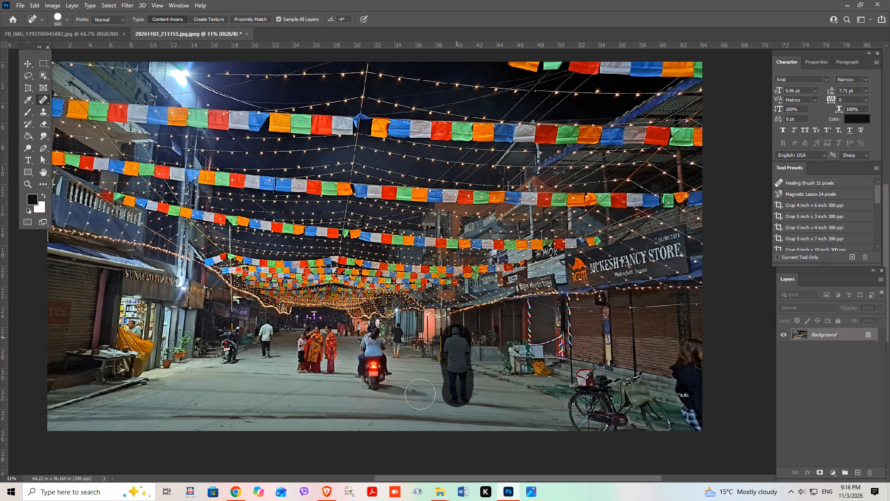
Remove the motorcycle and its riders from the middle of the street with the Spot Healing Brush.
{"action": "left_click_drag", "start_coordinate": [375, 379], "coordinate": [372, 340]}
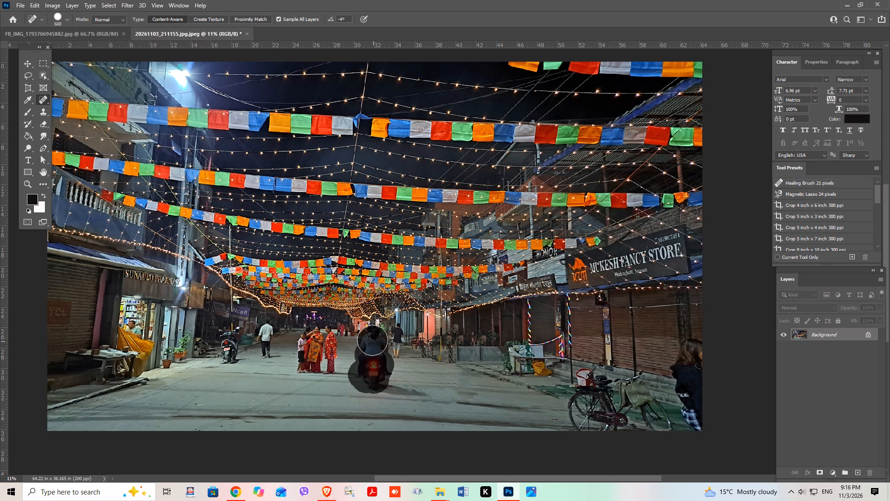
{"action": "left_click_drag", "start_coordinate": [372, 340], "coordinate": [370, 336]}
{"action": "left_click_drag", "start_coordinate": [376, 385], "coordinate": [438, 396]}
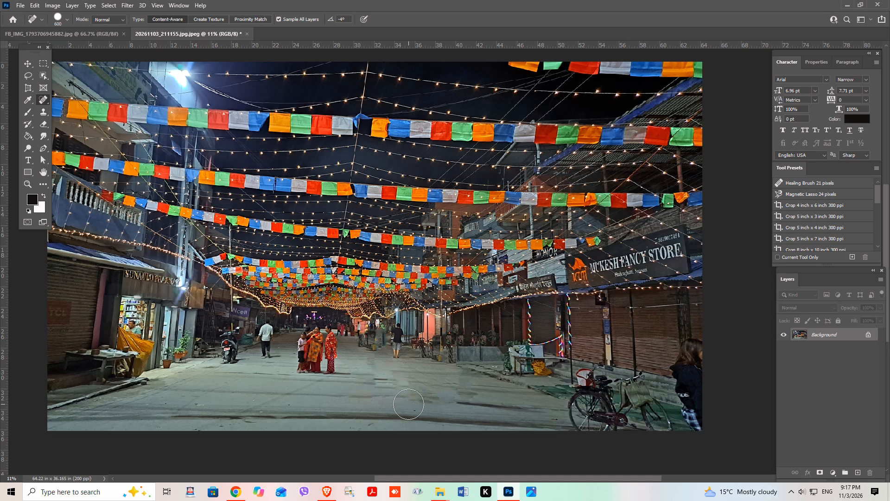
{"action": "left_click", "coordinate": [26, 61]}
{"action": "left_click", "coordinate": [722, 250]}
{"action": "scroll", "coordinate": [699, 313], "scroll_direction": "down", "scroll_amount": 3}
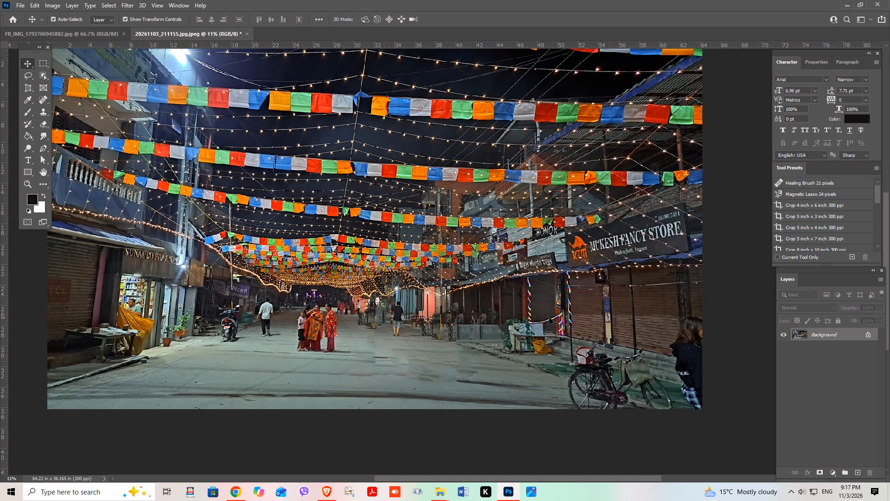
{"action": "scroll", "coordinate": [507, 319], "scroll_direction": "down", "scroll_amount": 1, "text": "ctrl"}
{"action": "scroll", "coordinate": [507, 319], "scroll_direction": "up", "scroll_amount": 2, "text": "ctrl"}
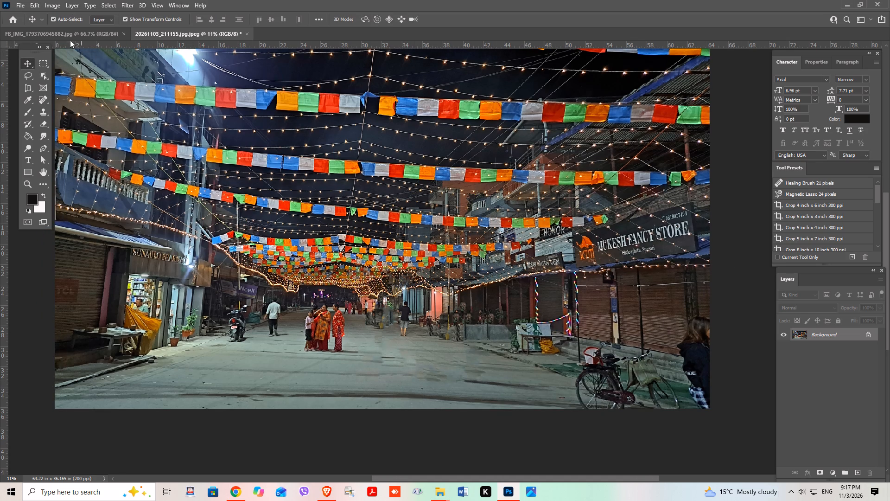
{"action": "left_click", "coordinate": [65, 34]}
{"action": "left_click", "coordinate": [495, 216]}
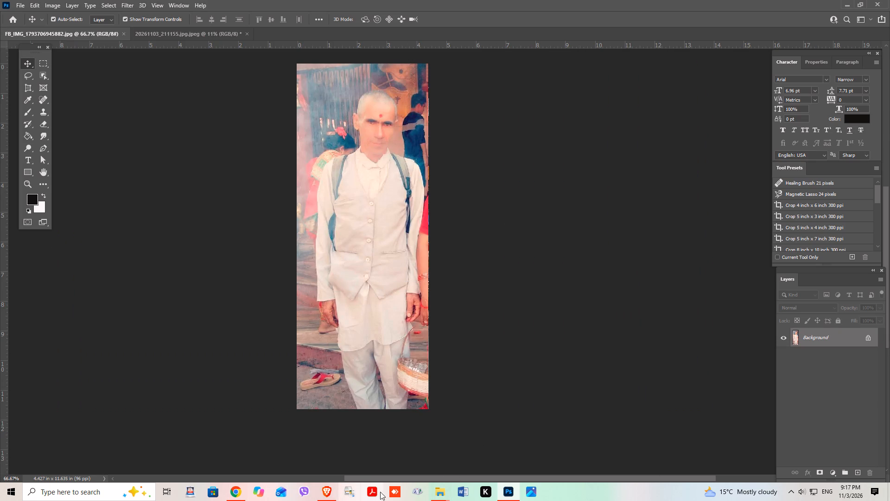
{"action": "left_click", "coordinate": [434, 494]}
{"action": "left_click", "coordinate": [485, 448]}
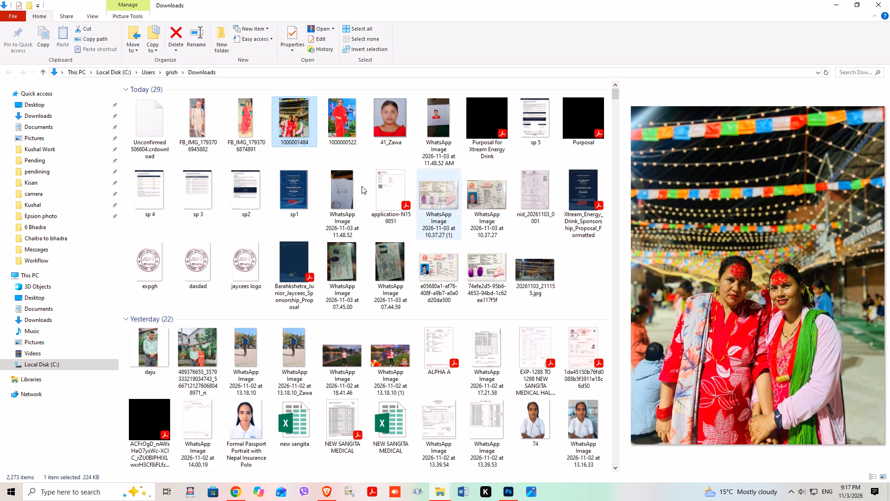
{"action": "left_click_drag", "start_coordinate": [286, 108], "coordinate": [507, 492]}
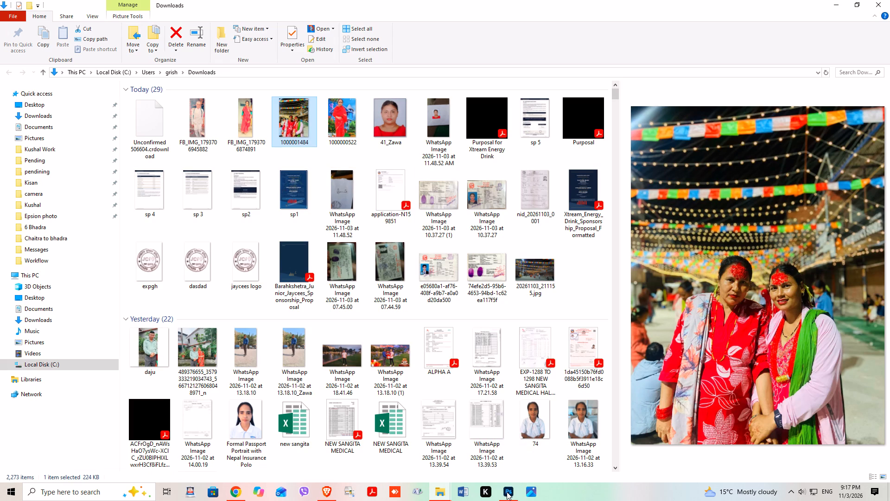
{"action": "left_click_drag", "start_coordinate": [507, 492], "coordinate": [245, 53]}
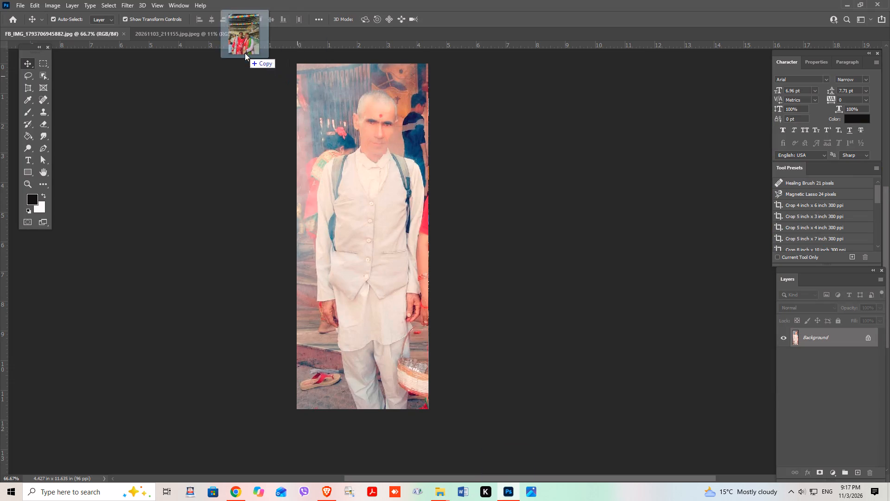
{"action": "left_click_drag", "start_coordinate": [245, 53], "coordinate": [495, 376]}
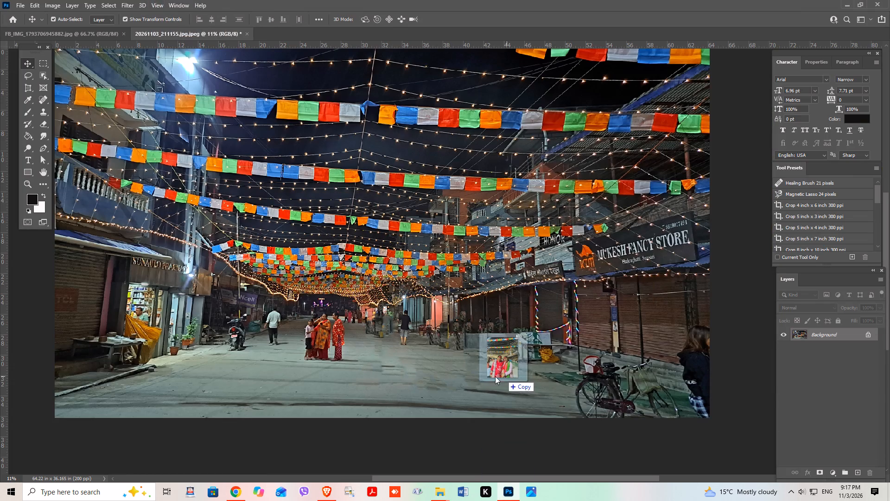
{"action": "left_click_drag", "start_coordinate": [495, 376], "coordinate": [442, 371]}
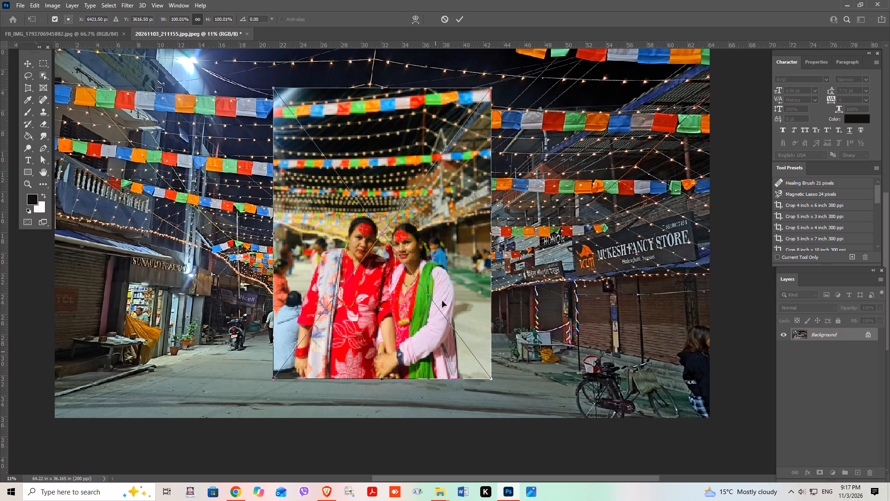
{"action": "left_click", "coordinate": [457, 19]}
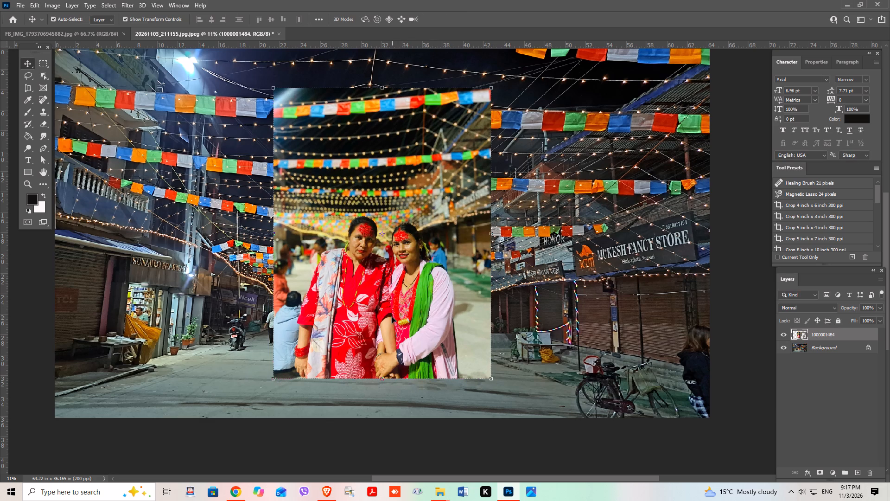
Move the placed photo of the two women until its lower edge meets the bottom edge of the street photo.
{"action": "left_click_drag", "start_coordinate": [392, 317], "coordinate": [419, 347]}
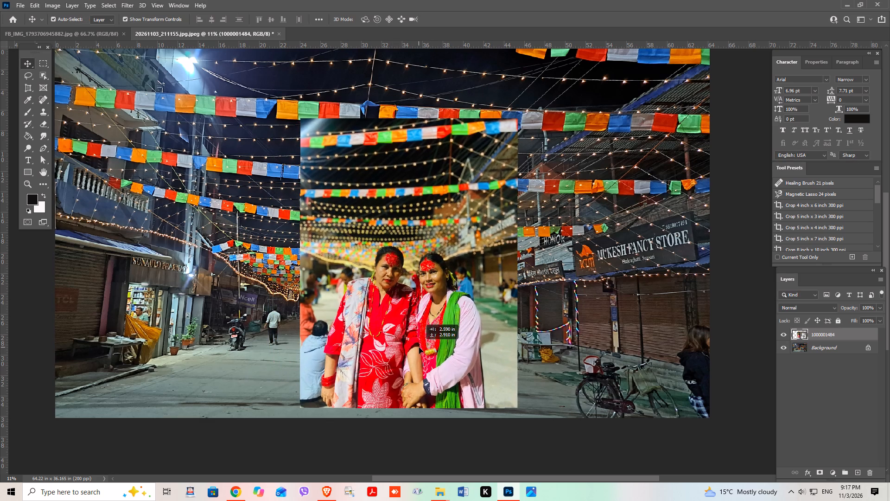
{"action": "left_click_drag", "start_coordinate": [419, 347], "coordinate": [420, 352]}
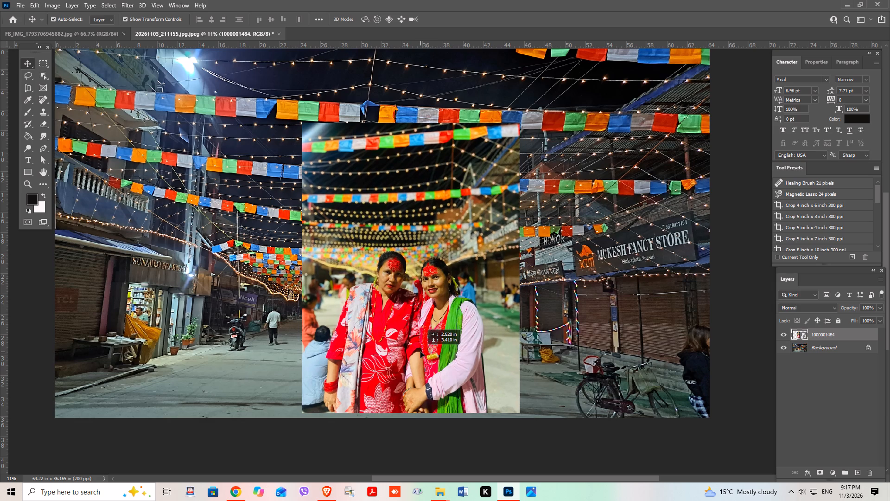
{"action": "left_click_drag", "start_coordinate": [420, 352], "coordinate": [420, 356]}
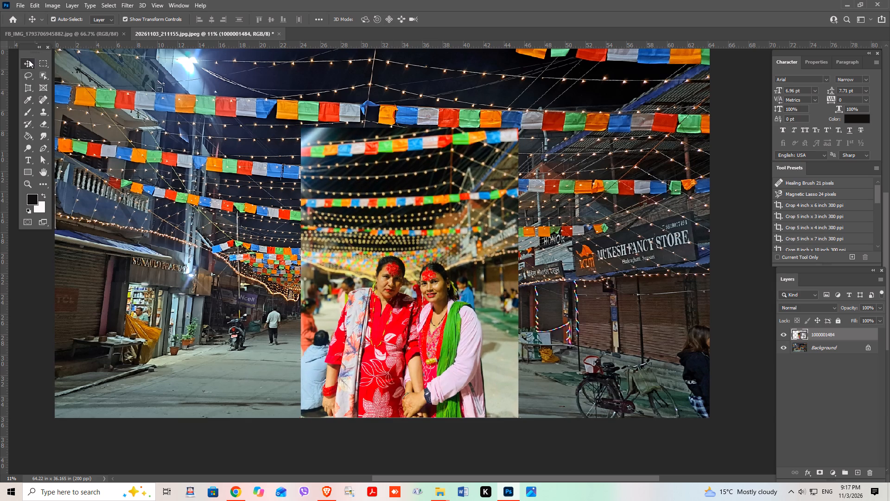
{"action": "left_click", "coordinate": [29, 60]}
{"action": "left_click", "coordinate": [305, 442]}
{"action": "scroll", "coordinate": [304, 442], "scroll_direction": "down", "scroll_amount": 3}
{"action": "scroll", "coordinate": [304, 440], "scroll_direction": "down", "scroll_amount": 3, "text": "ctrl"}
{"action": "scroll", "coordinate": [304, 440], "scroll_direction": "down", "scroll_amount": 3}
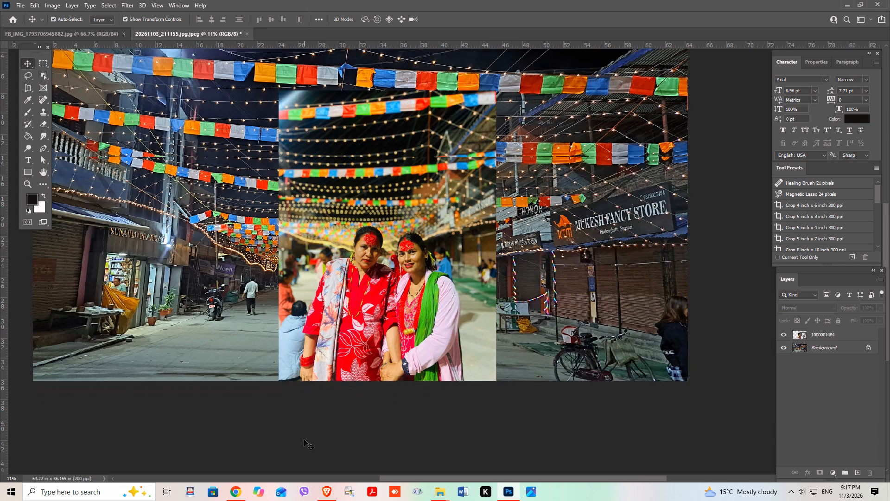
{"action": "scroll", "coordinate": [304, 440], "scroll_direction": "down", "scroll_amount": 1}
{"action": "left_click", "coordinate": [362, 276]}
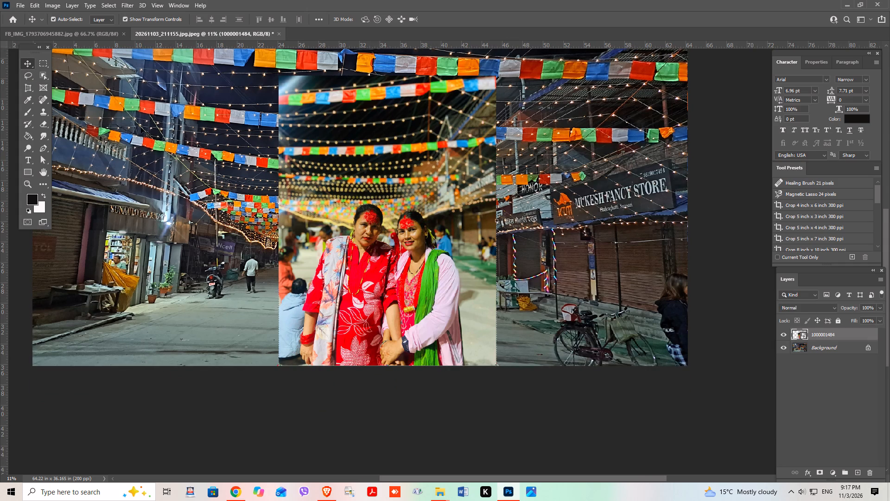
{"action": "left_click", "coordinate": [825, 338]}
{"action": "right_click", "coordinate": [824, 337]}
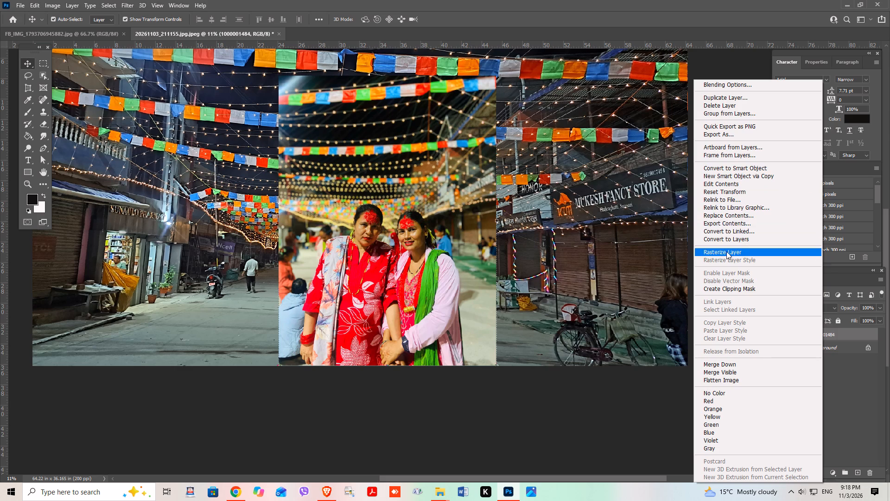
{"action": "left_click", "coordinate": [725, 238]}
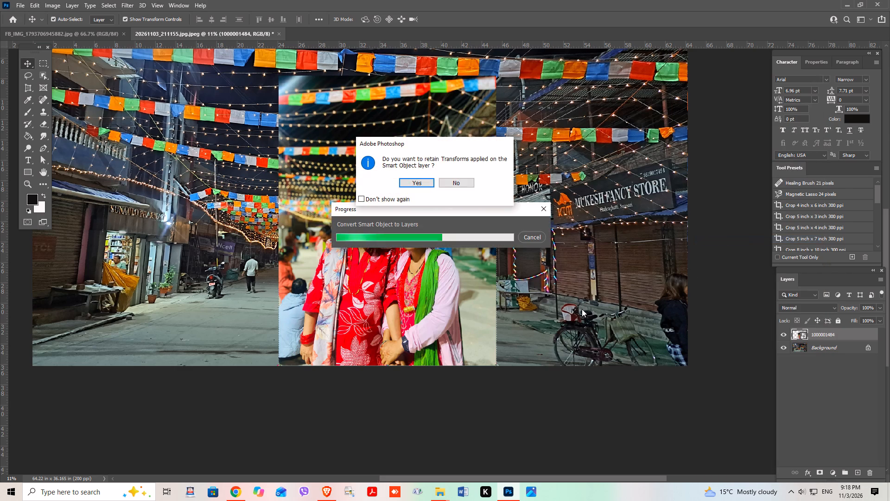
{"action": "left_click", "coordinate": [413, 182]}
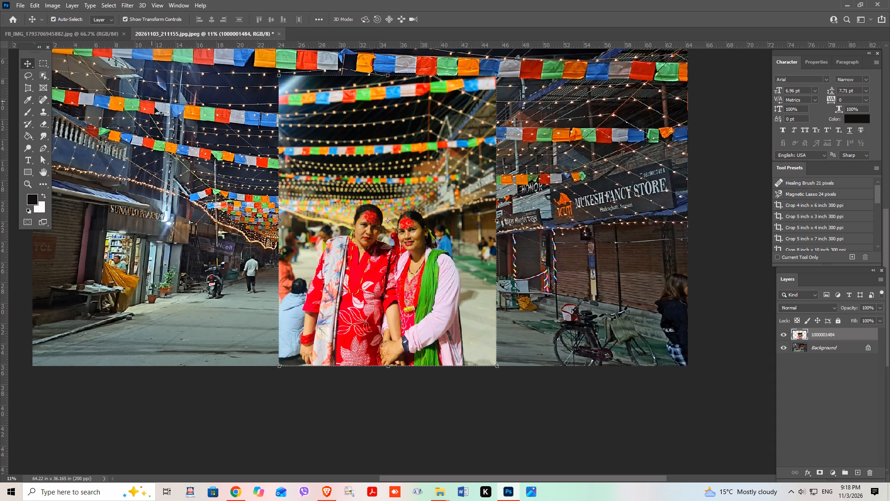
{"action": "left_click", "coordinate": [24, 74]}
{"action": "left_click_drag", "start_coordinate": [504, 59], "coordinate": [254, 64]}
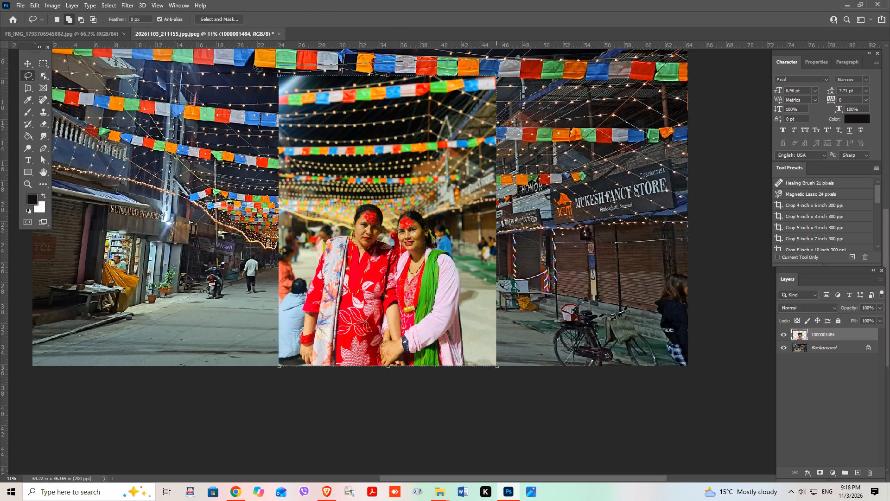
{"action": "left_click_drag", "start_coordinate": [254, 64], "coordinate": [285, 373]}
{"action": "left_click_drag", "start_coordinate": [285, 373], "coordinate": [299, 312]}
{"action": "left_click_drag", "start_coordinate": [299, 312], "coordinate": [330, 235]}
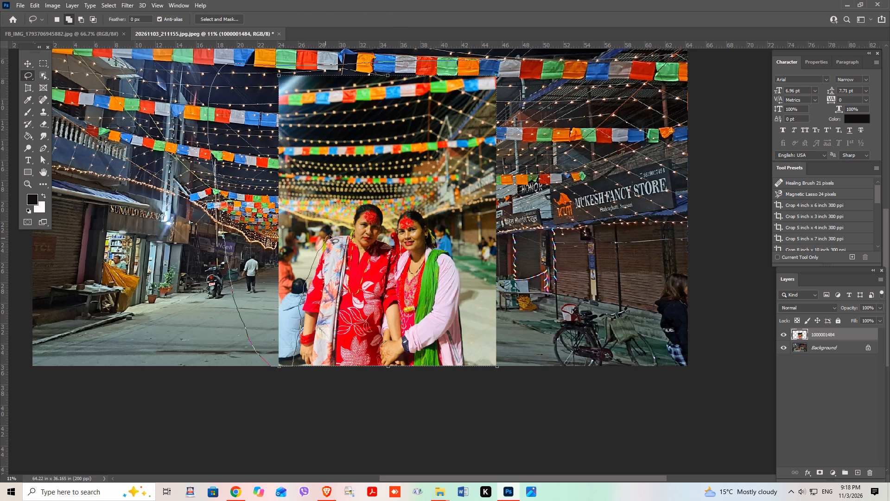
{"action": "left_click_drag", "start_coordinate": [330, 235], "coordinate": [381, 202]}
{"action": "left_click_drag", "start_coordinate": [381, 202], "coordinate": [409, 209]}
{"action": "left_click_drag", "start_coordinate": [409, 209], "coordinate": [473, 329]}
{"action": "left_click_drag", "start_coordinate": [473, 329], "coordinate": [502, 56]}
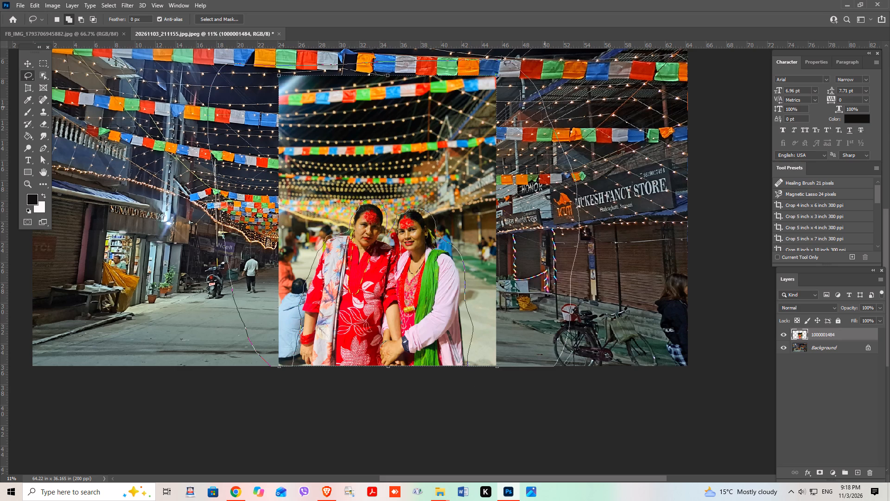
{"action": "left_click_drag", "start_coordinate": [502, 56], "coordinate": [227, 75]}
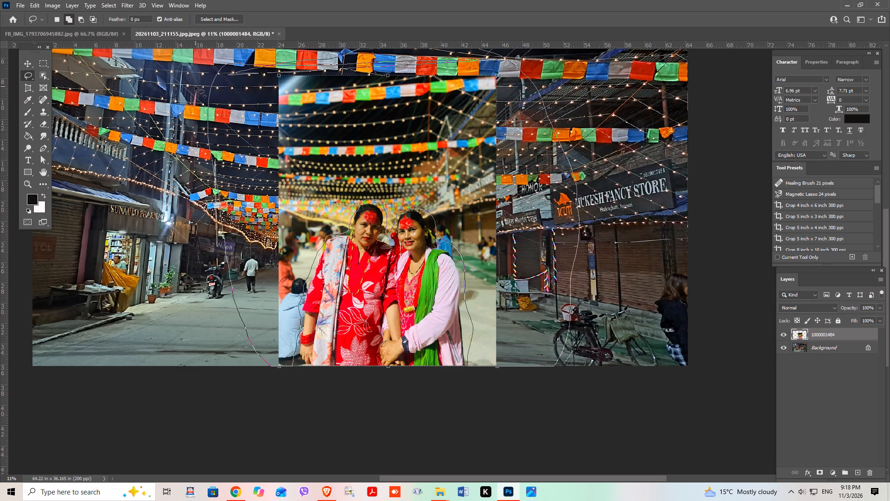
{"action": "key", "text": "Delete"}
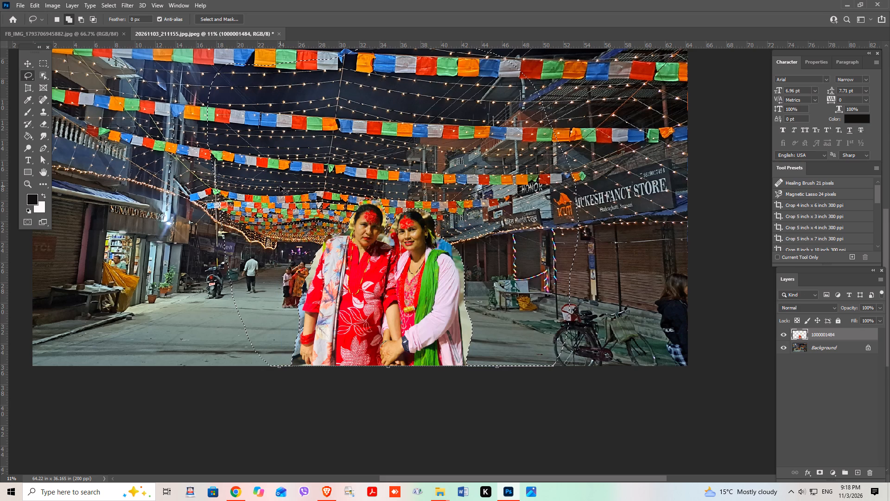
{"action": "key", "text": "ctrl+d"}
{"action": "scroll", "coordinate": [527, 267], "scroll_direction": "down", "scroll_amount": 5}
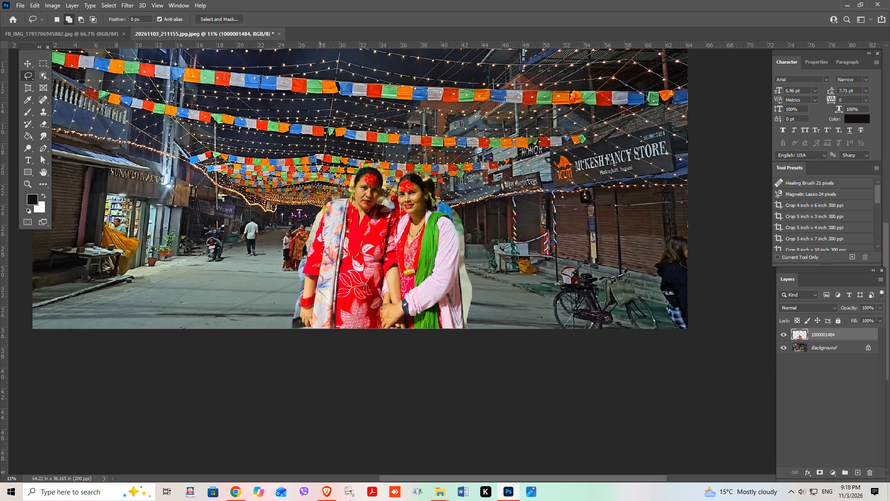
{"action": "left_click", "coordinate": [445, 494]}
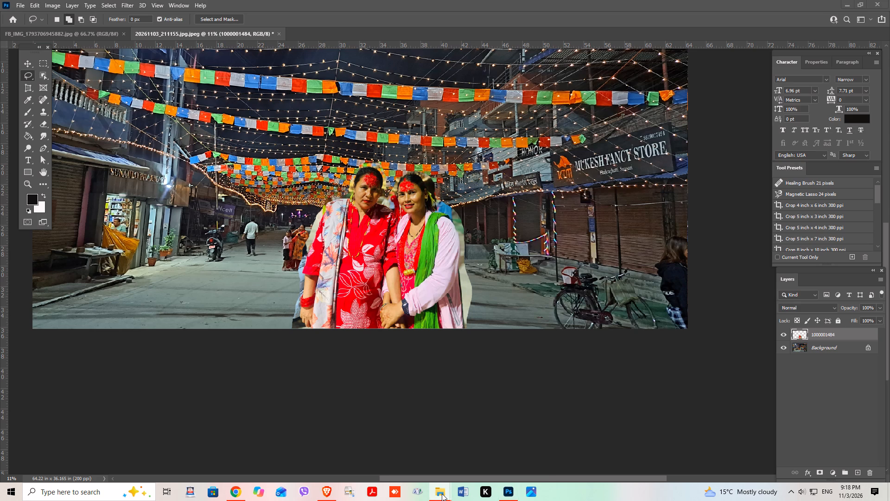
{"action": "left_click", "coordinate": [442, 494]}
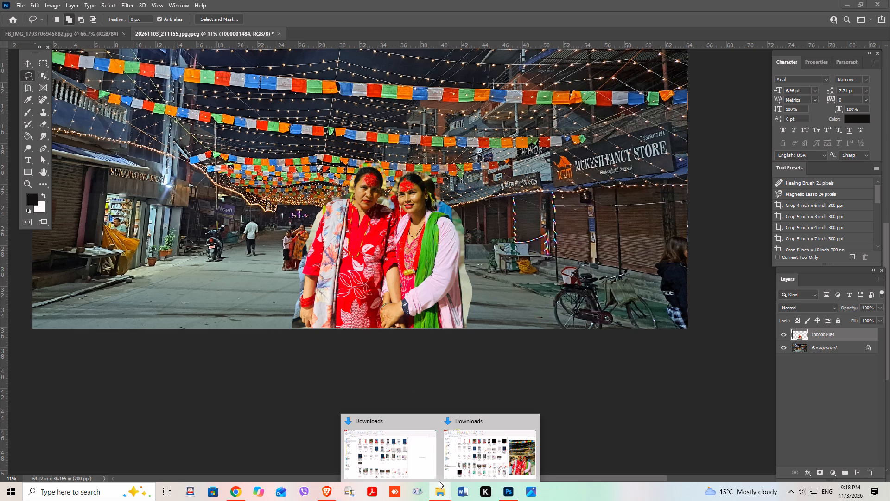
{"action": "left_click", "coordinate": [471, 452]}
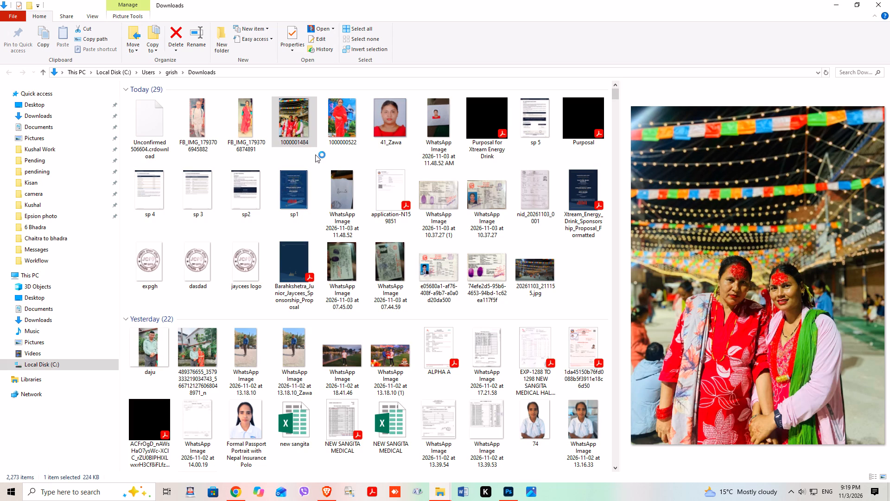
{"action": "left_click", "coordinate": [341, 107]}
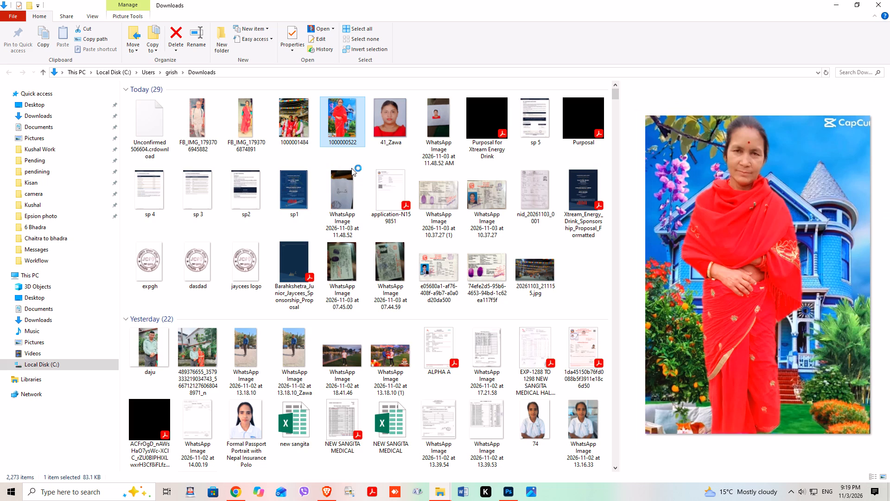
{"action": "left_click", "coordinate": [247, 113]}
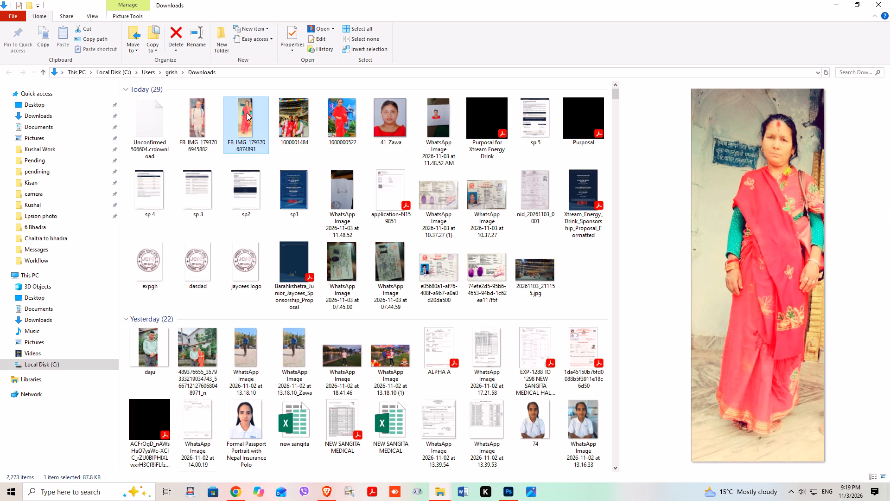
{"action": "left_click", "coordinate": [345, 117]}
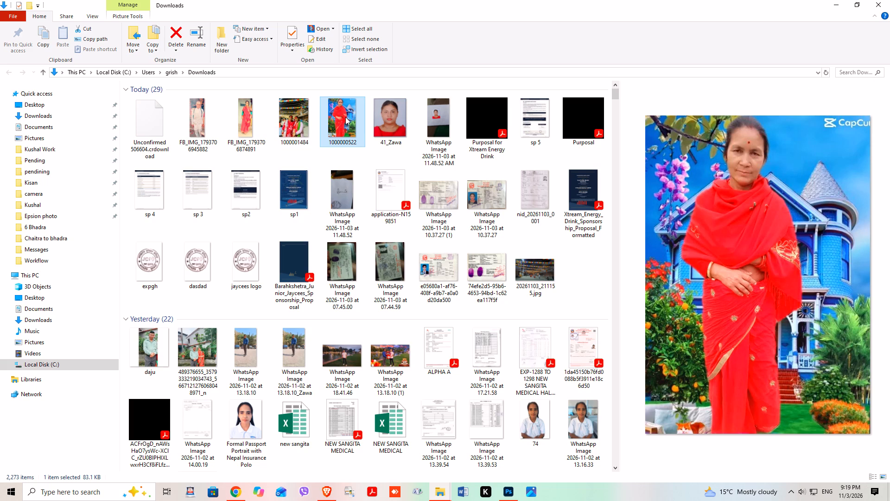
{"action": "left_click", "coordinate": [242, 115]}
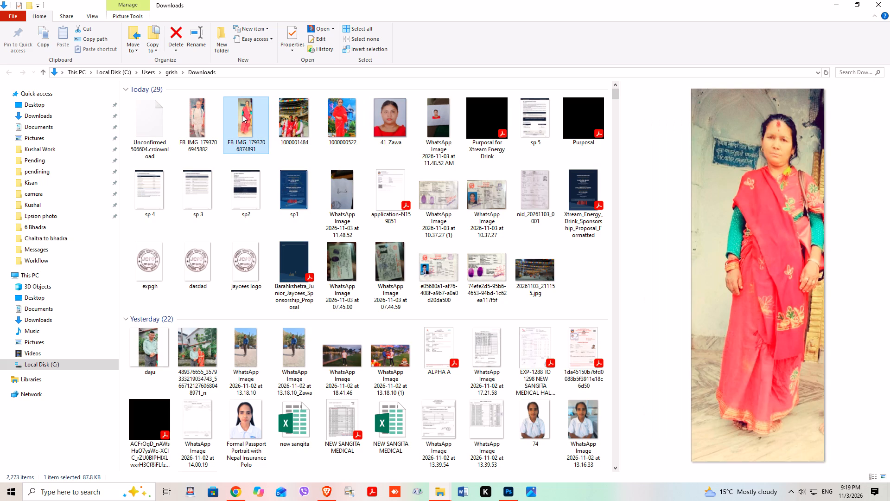
{"action": "left_click", "coordinate": [336, 117]}
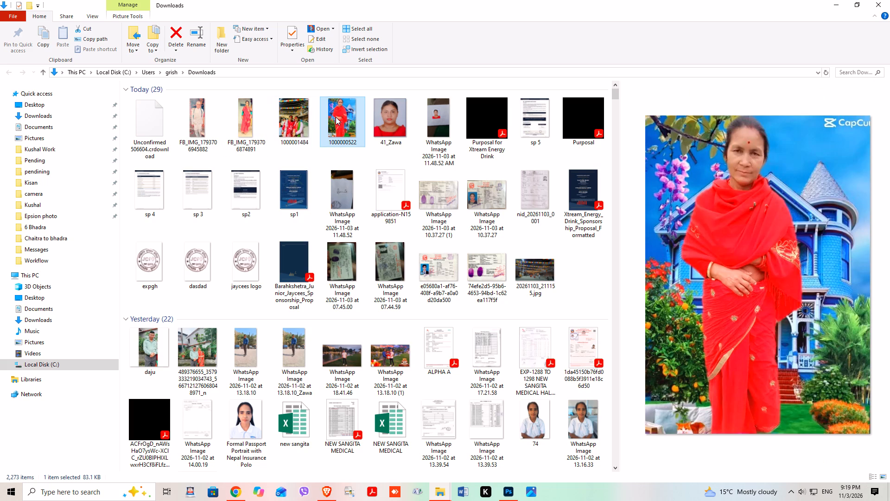
{"action": "left_click", "coordinate": [261, 126]}
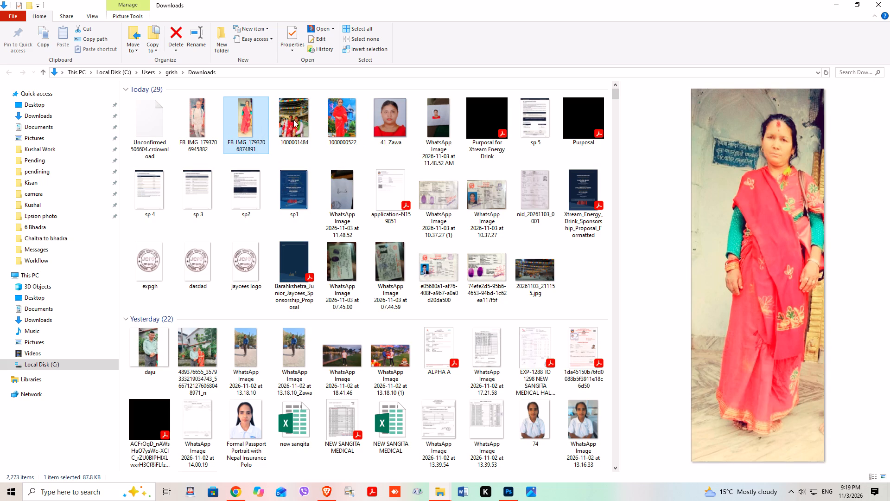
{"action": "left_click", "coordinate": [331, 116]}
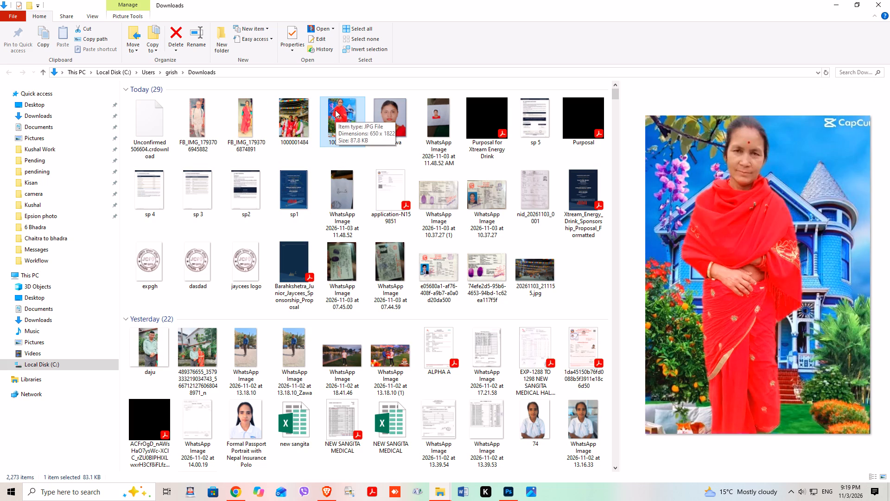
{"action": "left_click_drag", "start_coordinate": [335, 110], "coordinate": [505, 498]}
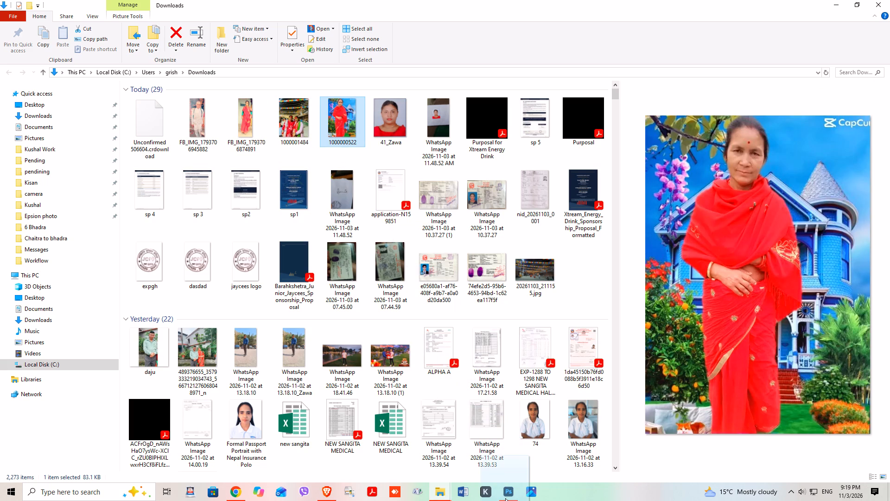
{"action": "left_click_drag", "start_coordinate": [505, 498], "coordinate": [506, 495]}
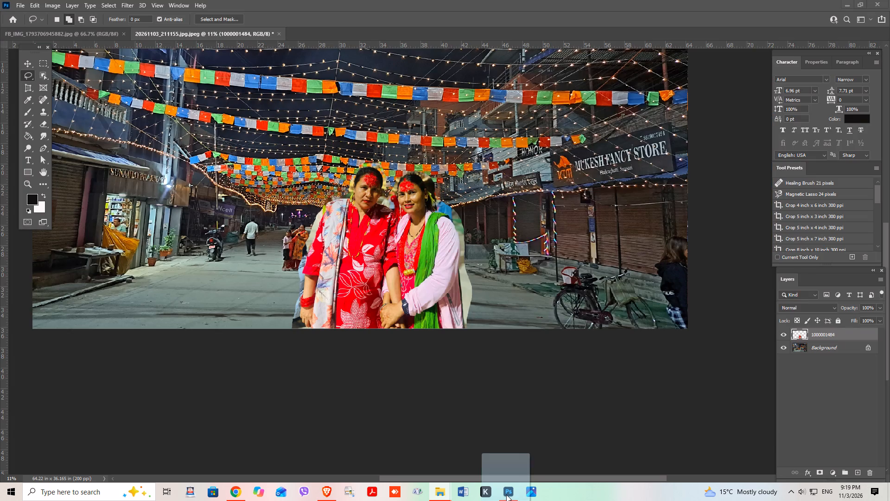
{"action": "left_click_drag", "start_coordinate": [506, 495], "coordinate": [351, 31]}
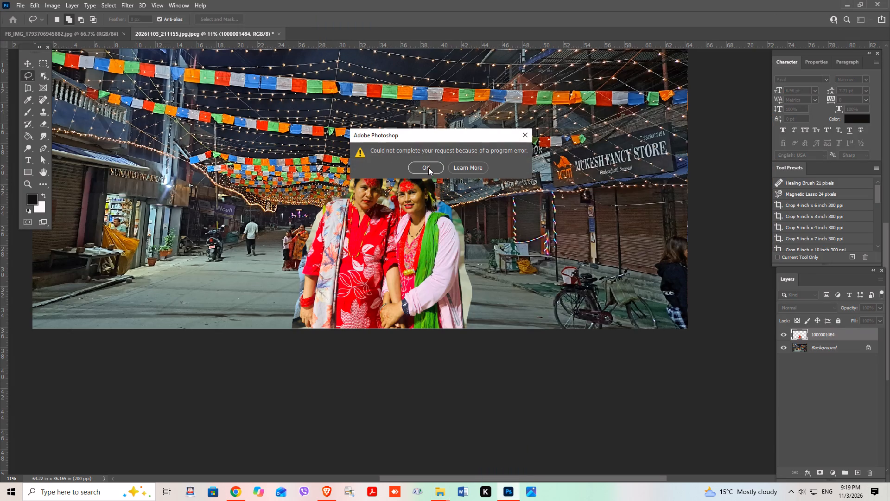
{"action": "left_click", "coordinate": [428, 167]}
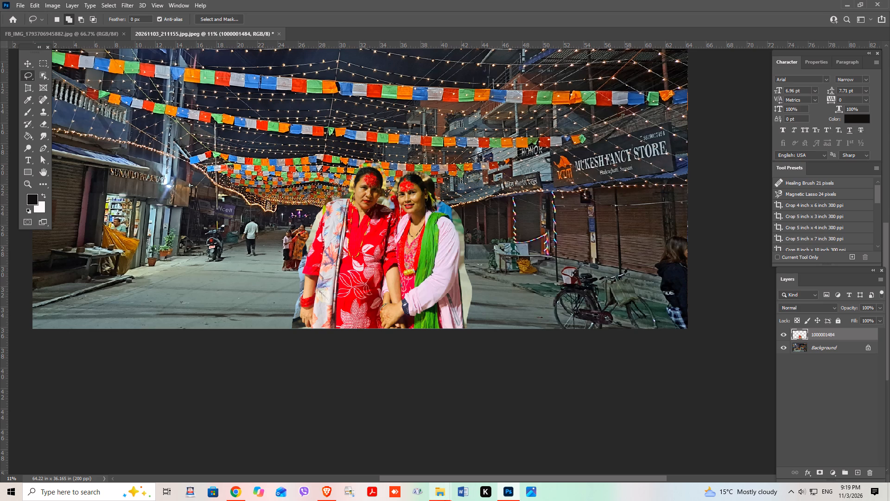
{"action": "left_click", "coordinate": [445, 500]}
{"action": "left_click", "coordinate": [473, 462]}
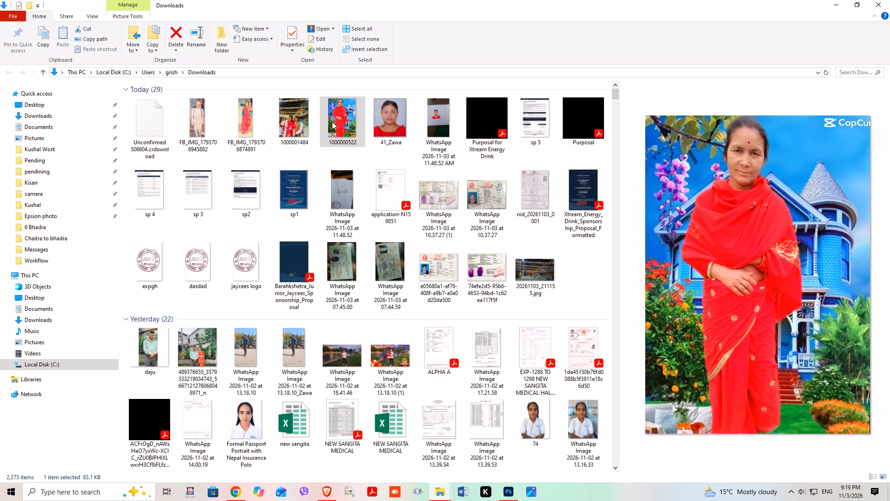
{"action": "right_click", "coordinate": [332, 122]}
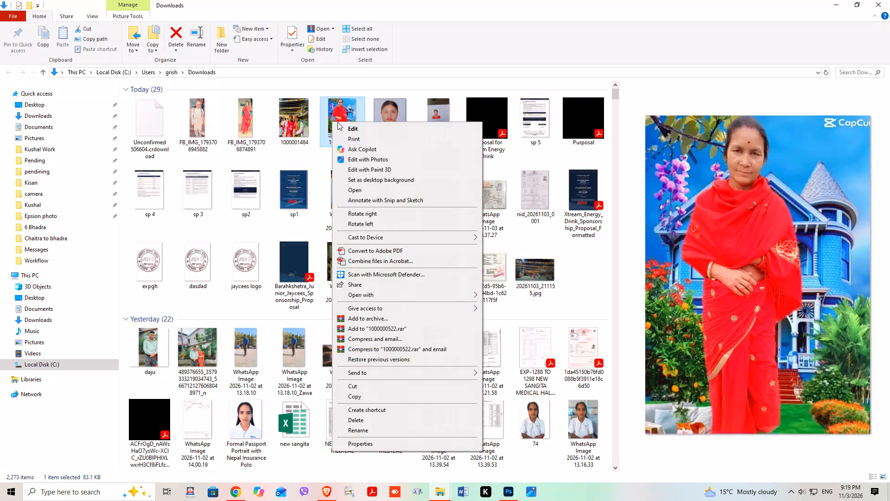
{"action": "left_click", "coordinate": [357, 132]}
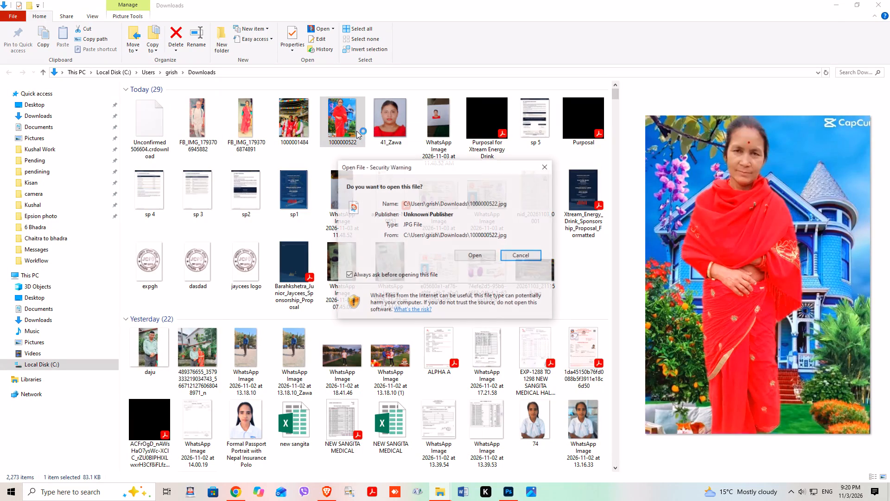
{"action": "left_click", "coordinate": [473, 255]}
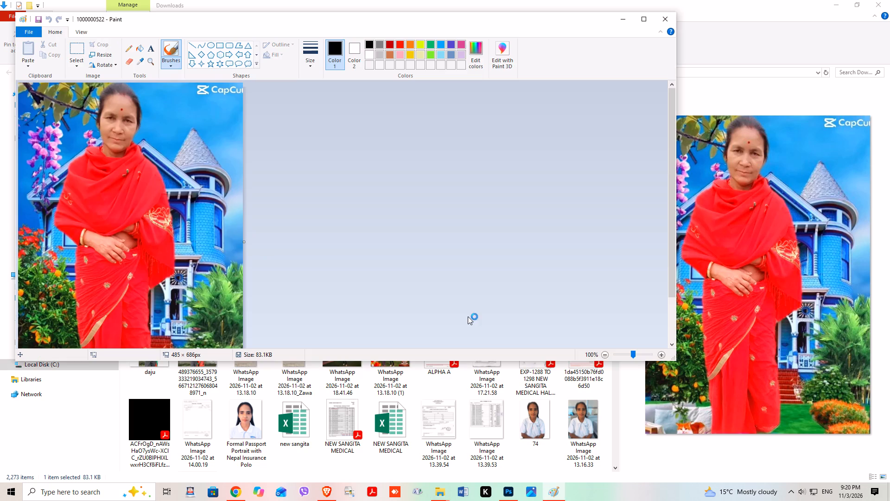
{"action": "key", "text": "ctrl+s"}
{"action": "left_click", "coordinate": [665, 21]}
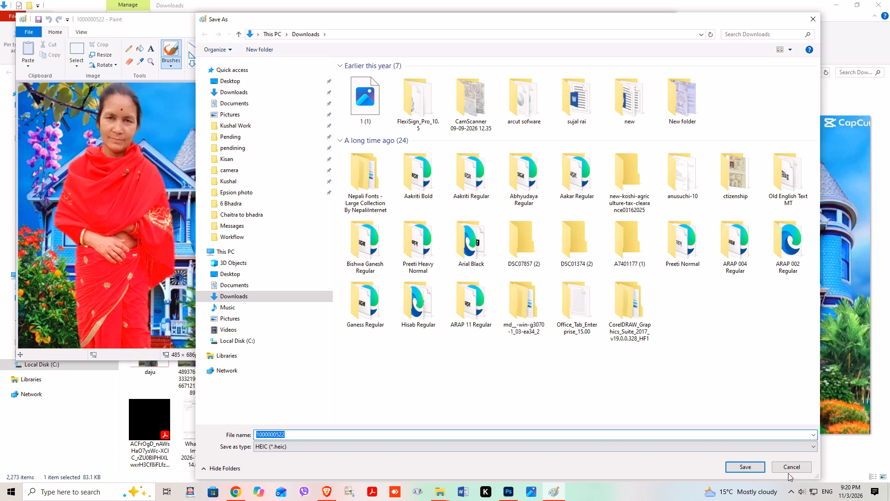
{"action": "left_click", "coordinate": [788, 469]}
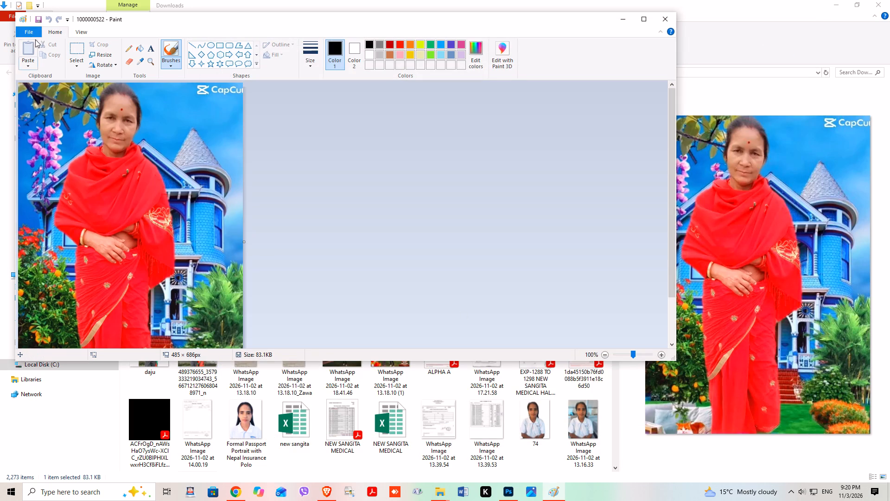
{"action": "left_click", "coordinate": [27, 33]}
{"action": "left_click", "coordinate": [63, 114]}
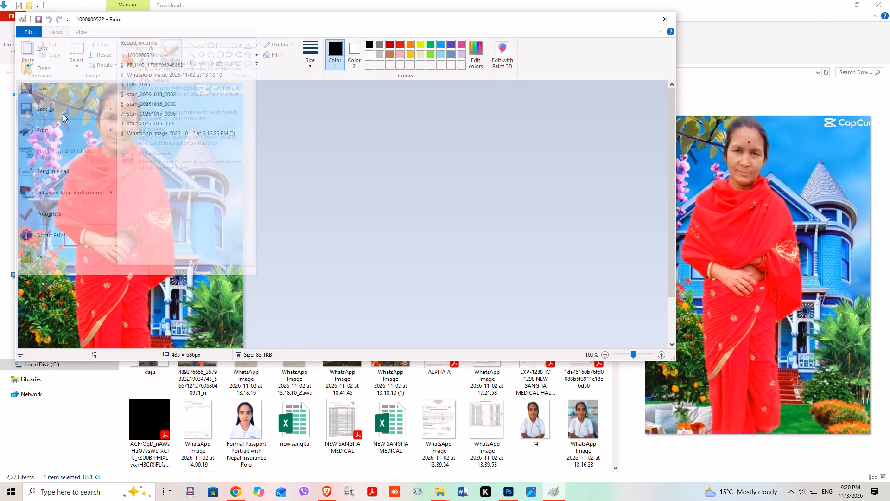
{"action": "left_click", "coordinate": [235, 93]}
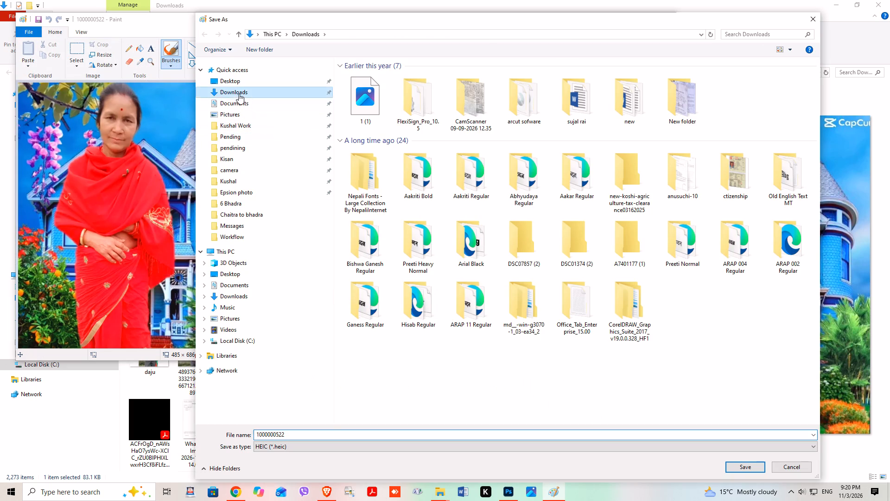
{"action": "left_click", "coordinate": [335, 447]}
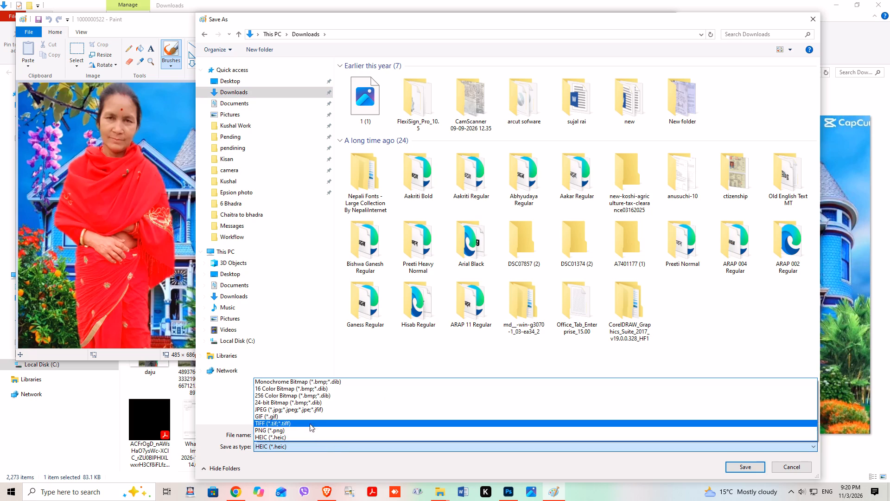
{"action": "left_click", "coordinate": [277, 406]}
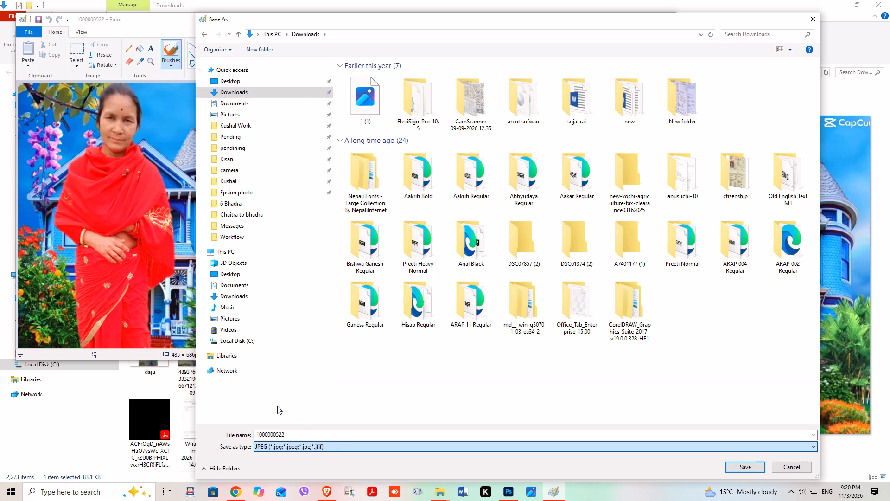
{"action": "left_click", "coordinate": [750, 466]}
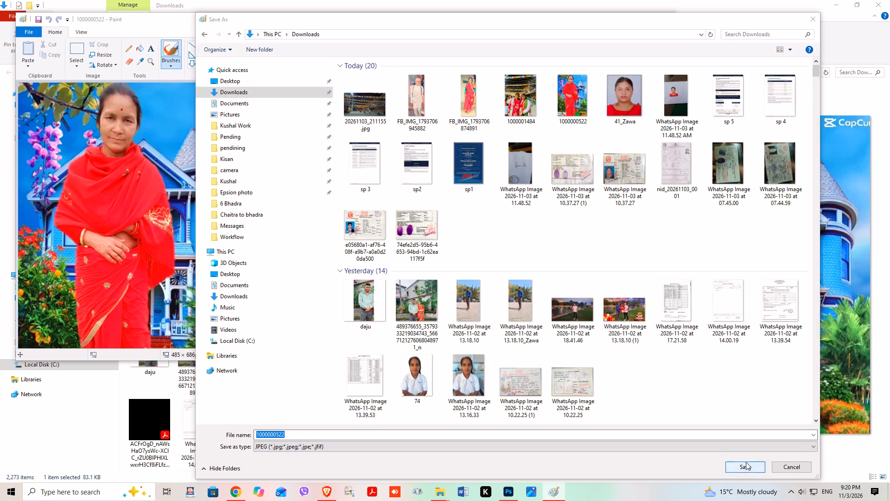
{"action": "left_click", "coordinate": [467, 245]}
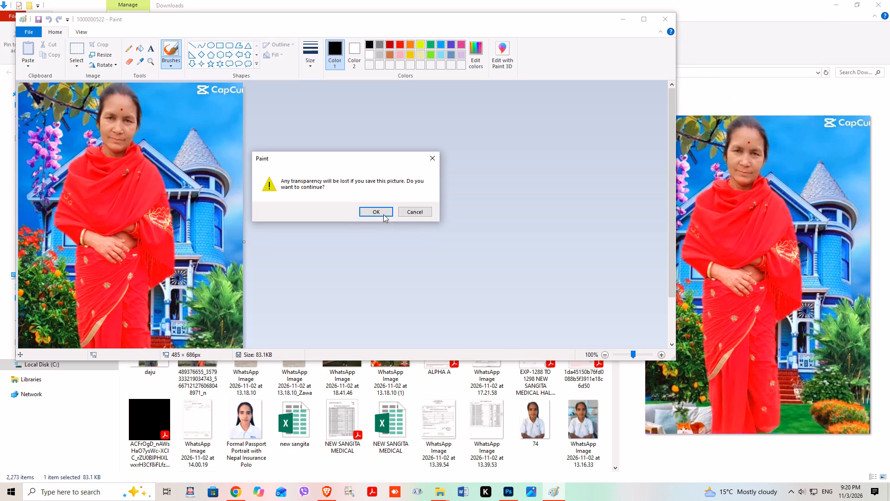
{"action": "left_click", "coordinate": [372, 210]}
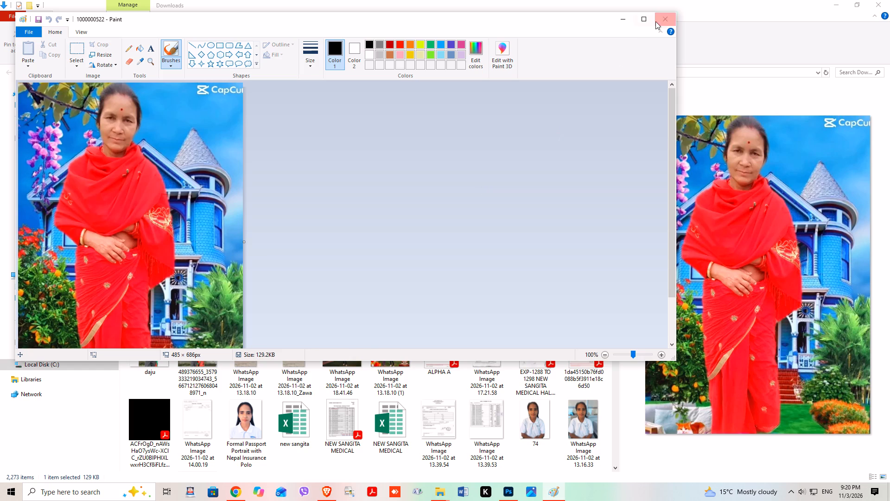
{"action": "left_click", "coordinate": [658, 19]}
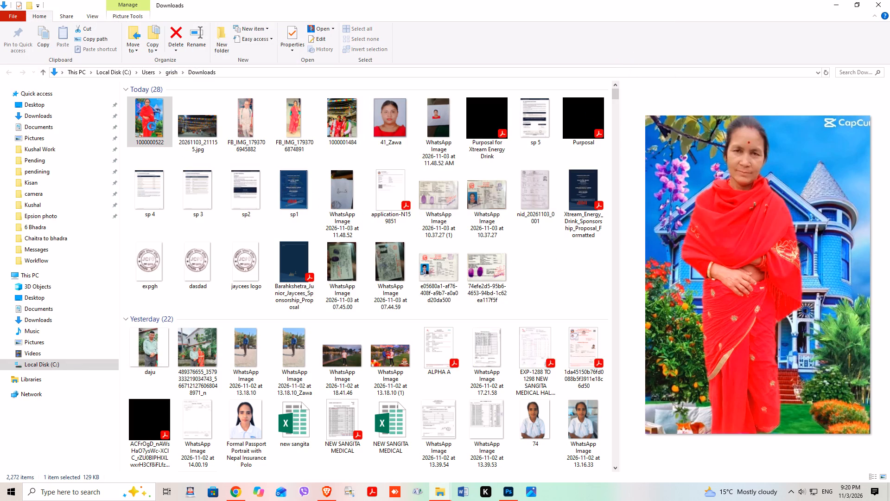
{"action": "left_click", "coordinate": [149, 116]}
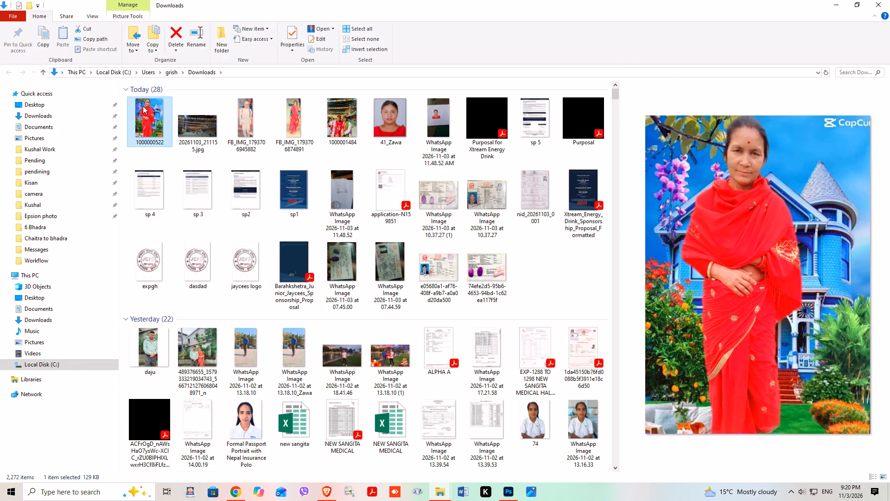
{"action": "left_click_drag", "start_coordinate": [143, 106], "coordinate": [428, 147]}
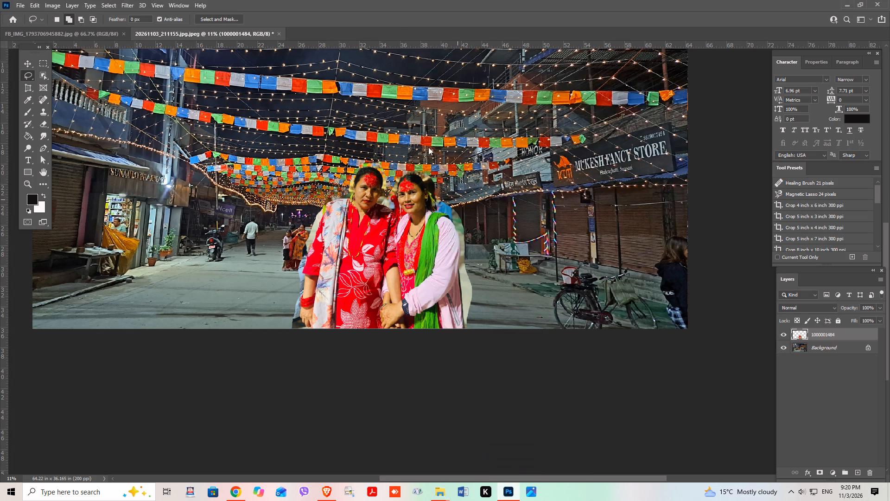
{"action": "left_click_drag", "start_coordinate": [428, 147], "coordinate": [360, 33]}
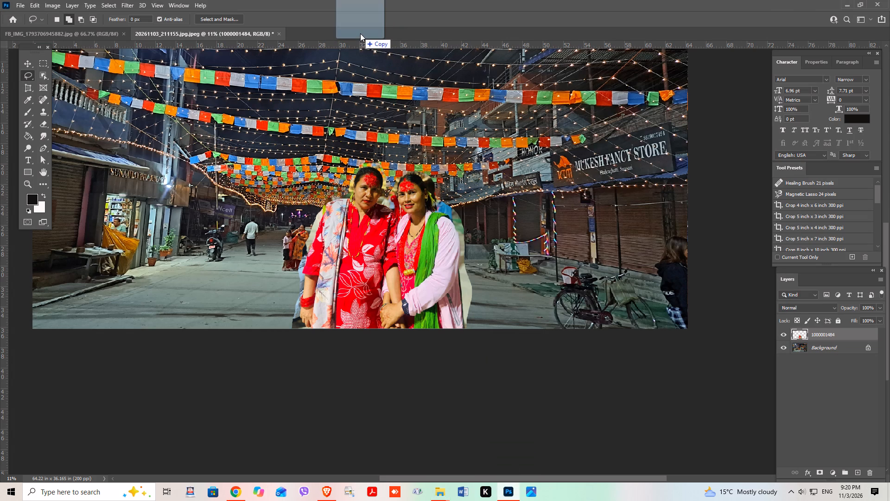
{"action": "left_click_drag", "start_coordinate": [360, 33], "coordinate": [245, 265]}
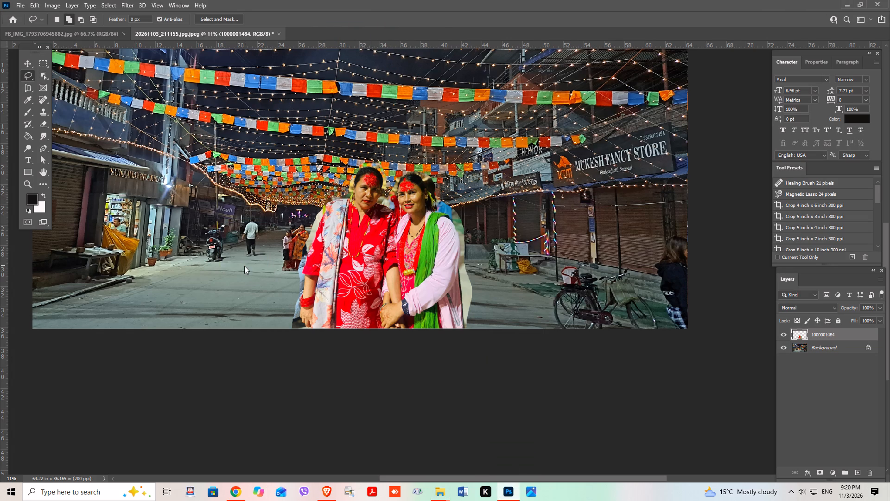
{"action": "left_click", "coordinate": [464, 15]}
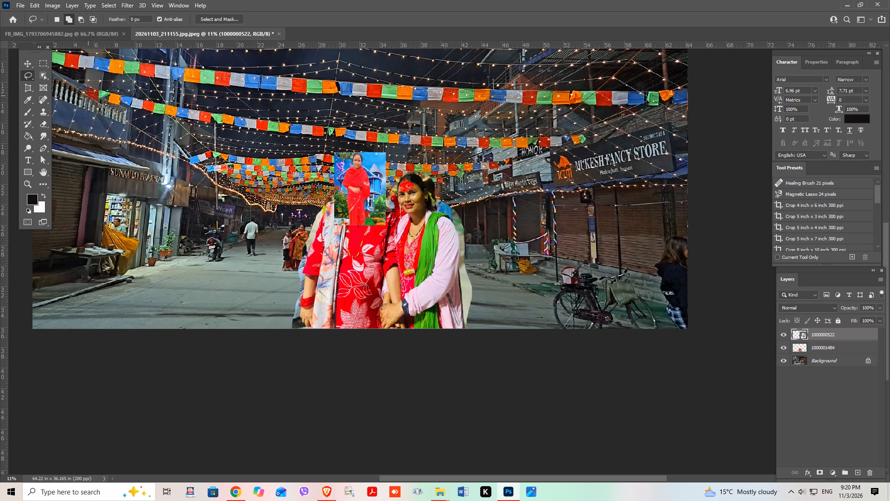
{"action": "left_click", "coordinate": [28, 64]}
{"action": "left_click", "coordinate": [368, 198]}
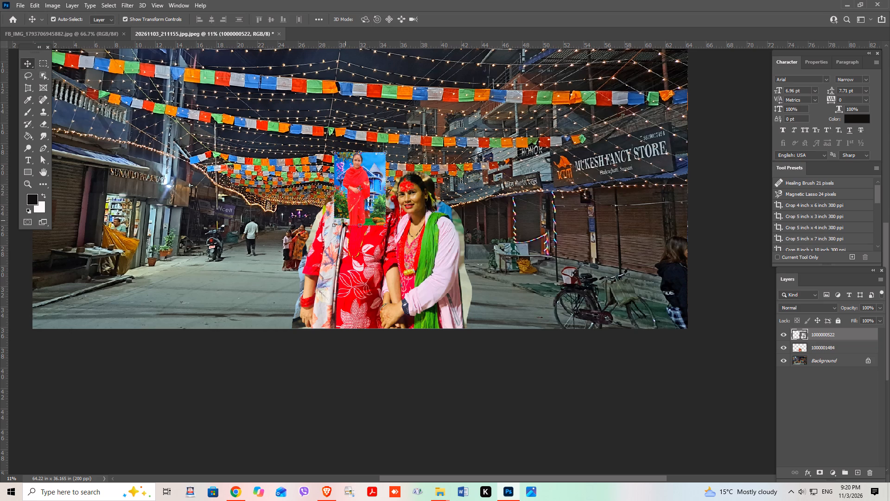
{"action": "left_click_drag", "start_coordinate": [336, 225], "coordinate": [245, 308]}
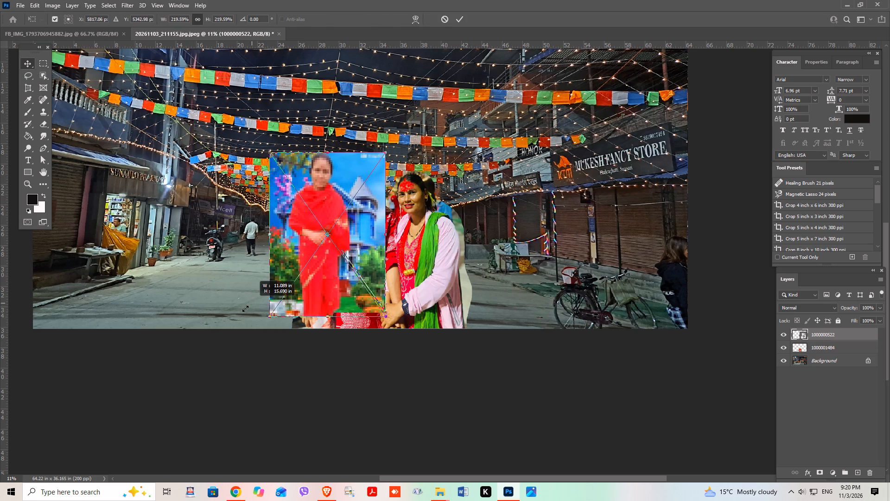
{"action": "left_click_drag", "start_coordinate": [245, 308], "coordinate": [244, 310]}
{"action": "left_click", "coordinate": [461, 17]}
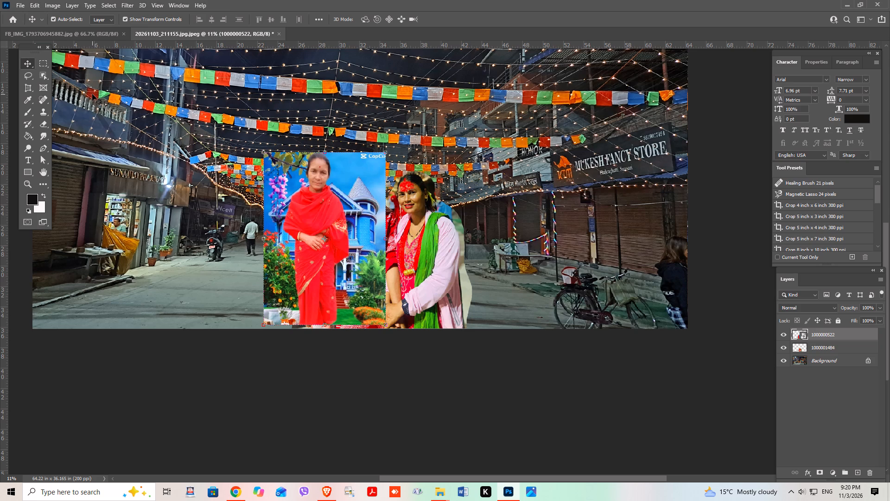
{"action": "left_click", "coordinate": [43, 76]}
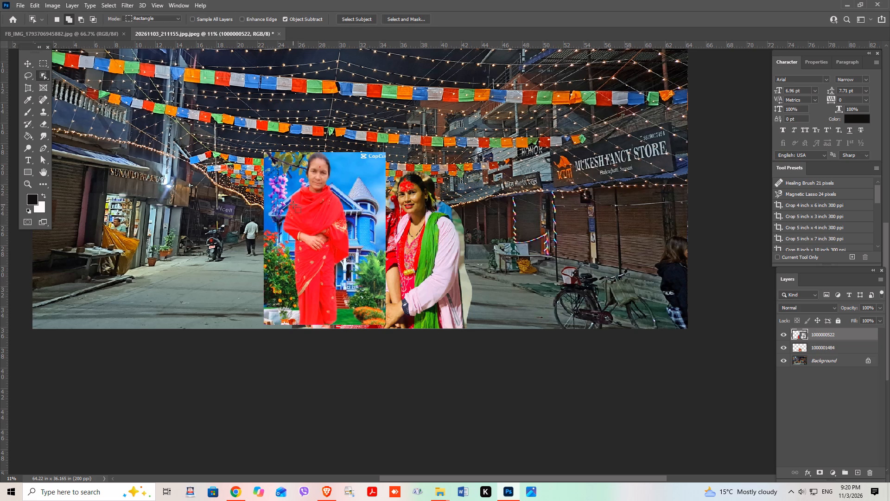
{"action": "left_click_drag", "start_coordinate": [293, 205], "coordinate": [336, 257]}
{"action": "right_click", "coordinate": [819, 334]}
{"action": "left_click", "coordinate": [742, 238]}
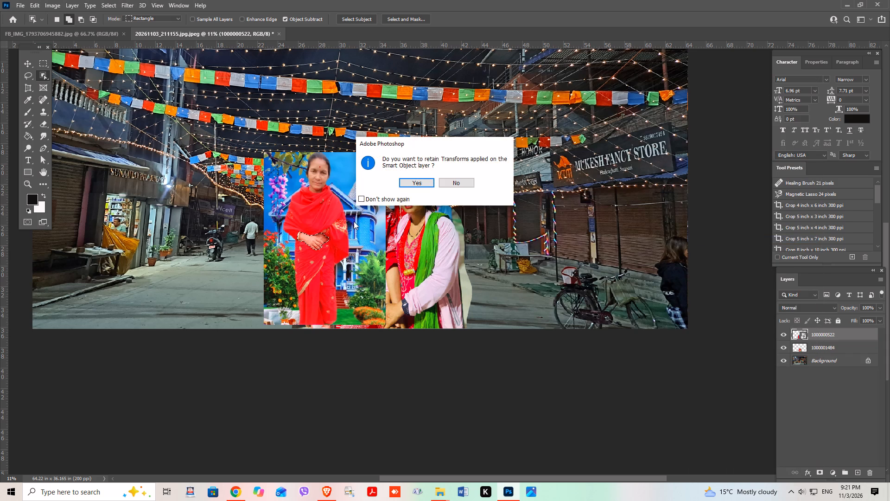
{"action": "left_click", "coordinate": [419, 180]}
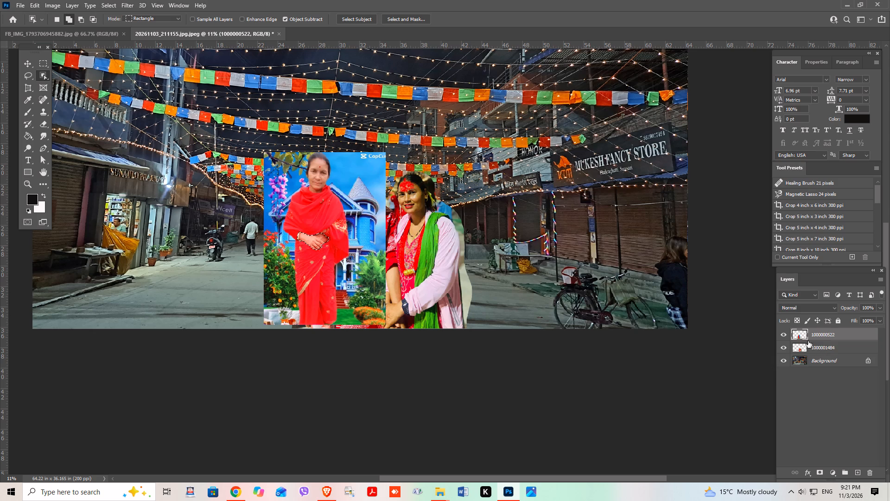
{"action": "left_click", "coordinate": [352, 16]}
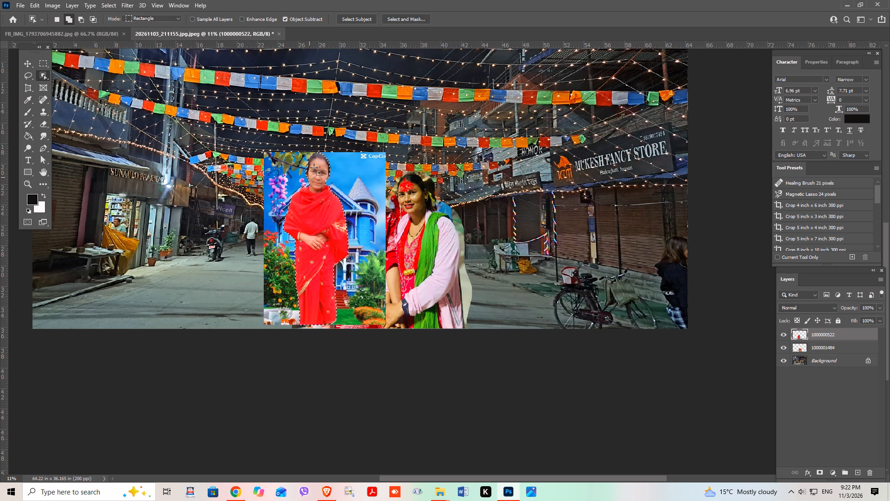
{"action": "scroll", "coordinate": [314, 167], "scroll_direction": "up", "scroll_amount": 2, "text": "alt"}
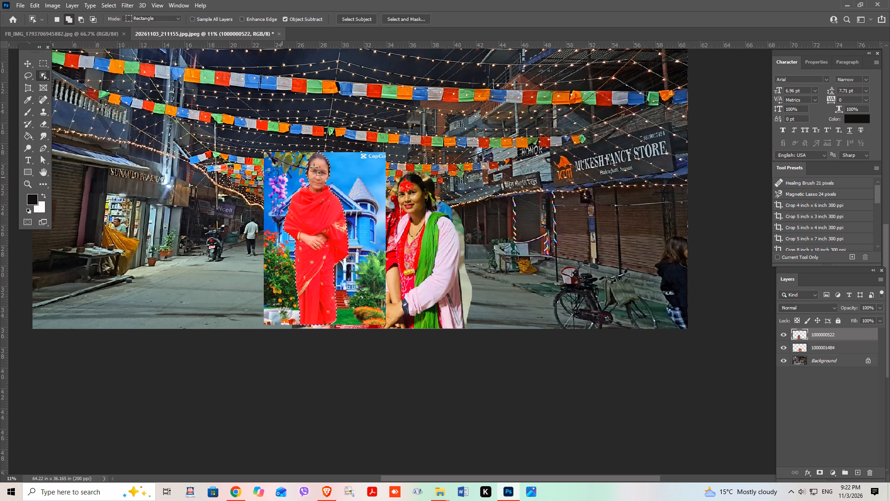